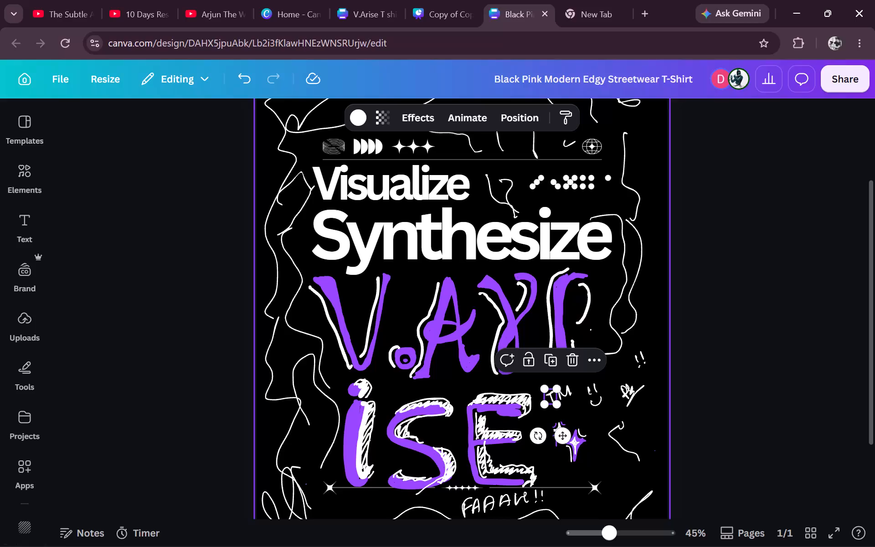
Copy the statue artwork group and the WARIOR and MANAGEMENT HEAD text lines from page 7 of the V.Arise T shirt design.
left_click(446, 0)
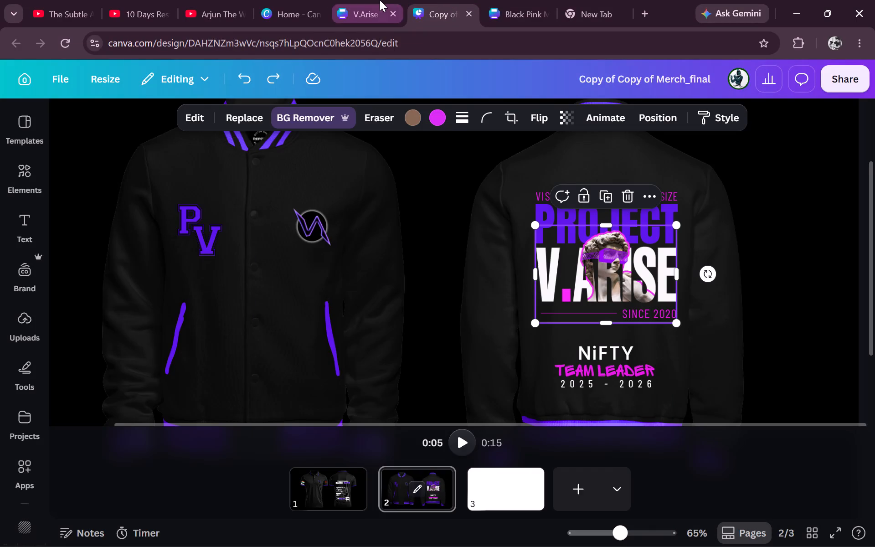
left_click(380, 0)
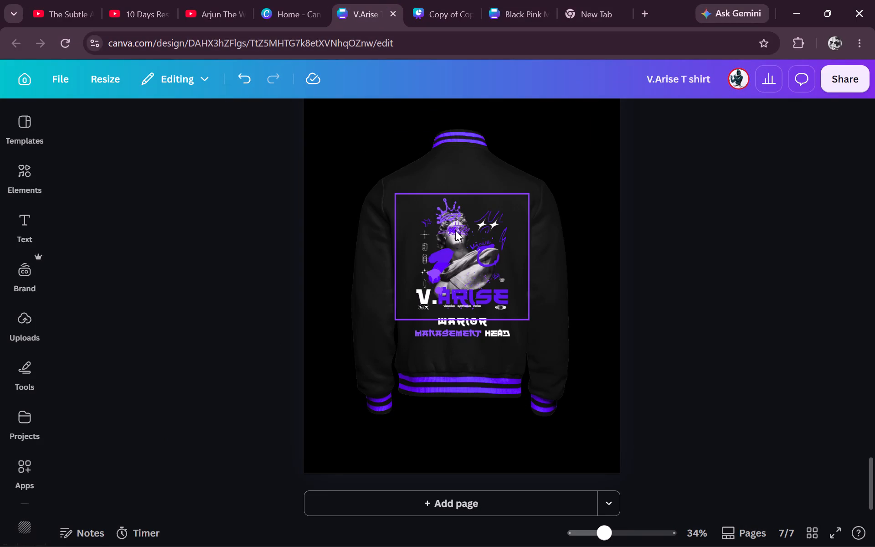
left_click(455, 230)
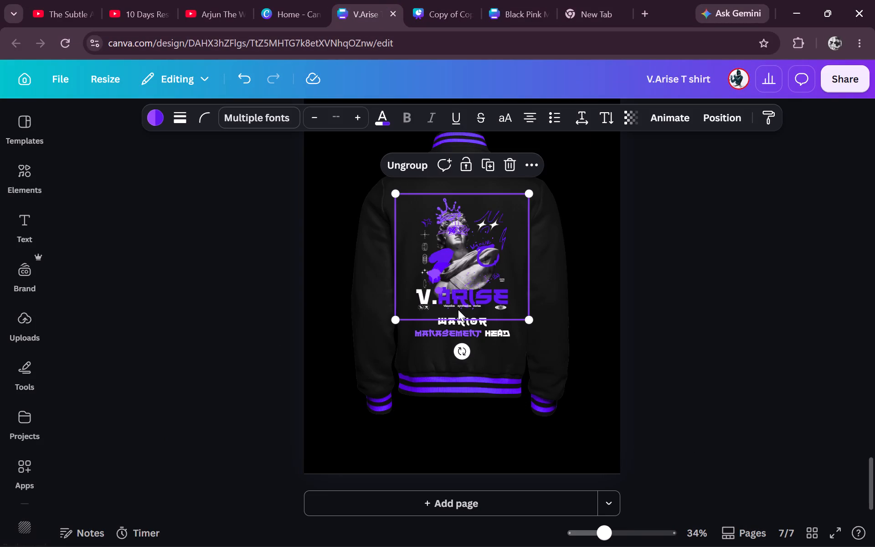
left_click(451, 322, "shift")
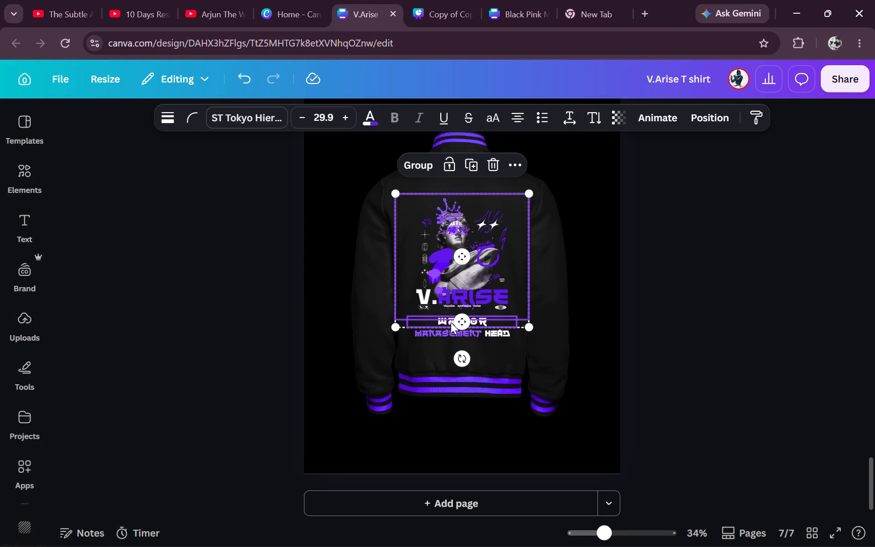
left_click(437, 333, "shift")
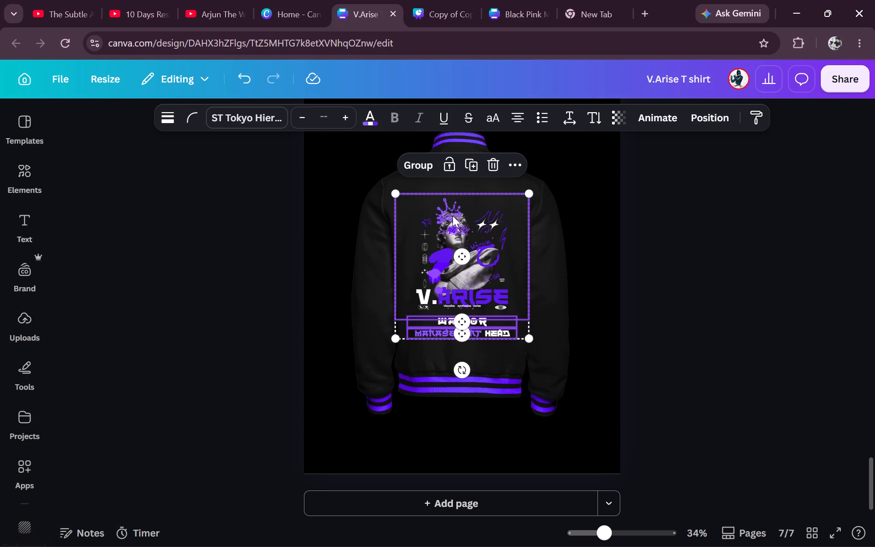
key("ctrl+c")
In the Copy of Copy of Merch_final design, delete the V.ARISE statue image, the SINCE 2020 text and its line from the jacket back.
left_click(541, 0)
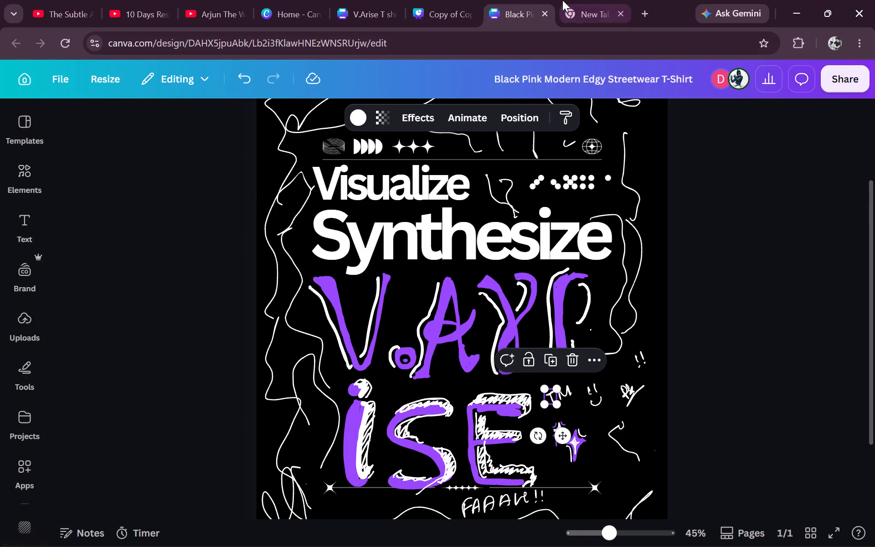
left_click(470, 0)
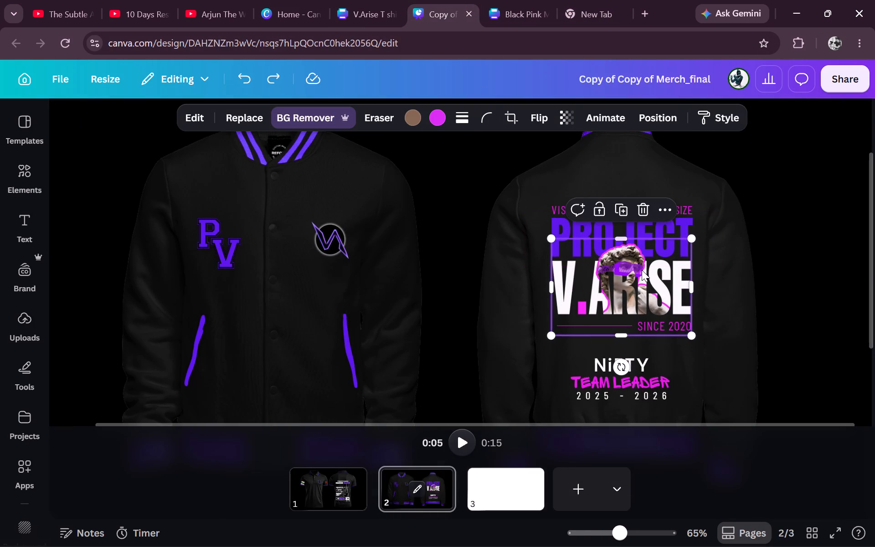
key("Delete")
left_click(654, 319)
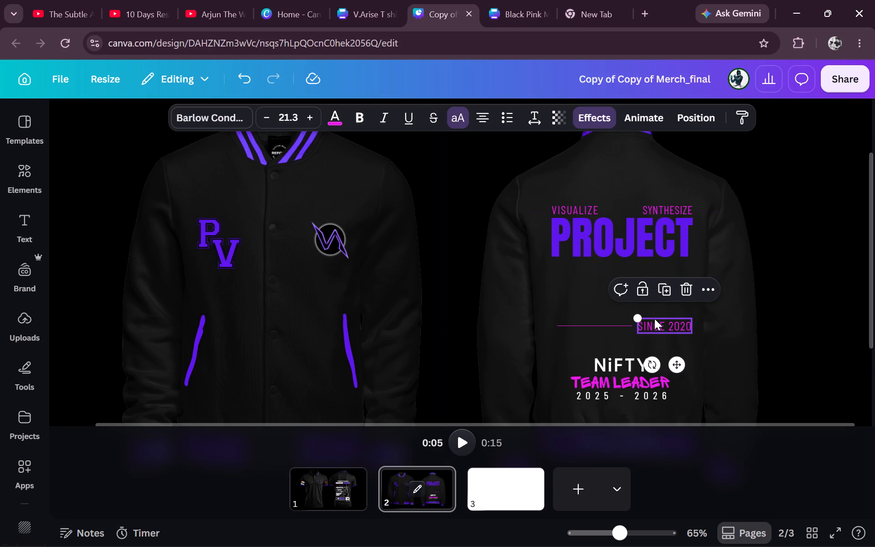
key("Delete")
left_click(607, 325)
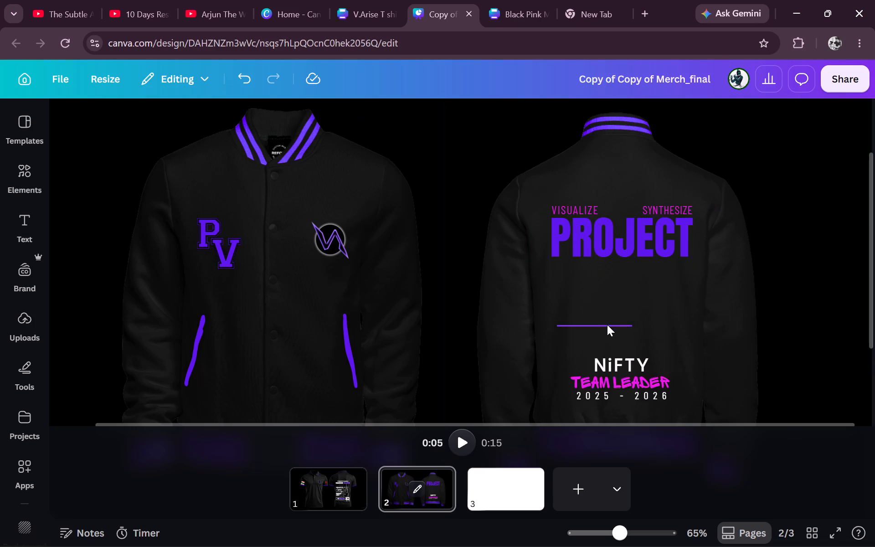
key("Delete")
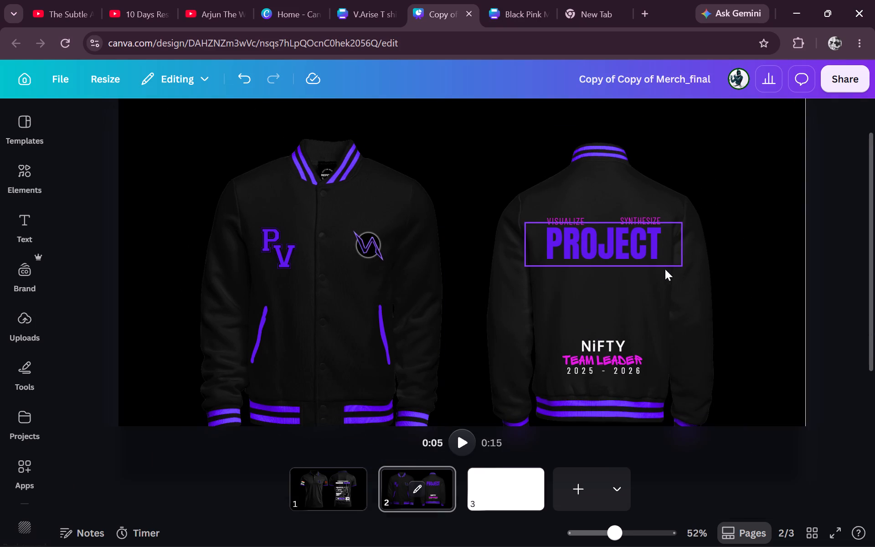
Delete the PROJECT, VISUALIZE, SYNTHESIZE, NiFTY, TEAM LEADER and 2025 - 2026 texts from the jacket back.
left_click(632, 246)
left_click(576, 221, "shift")
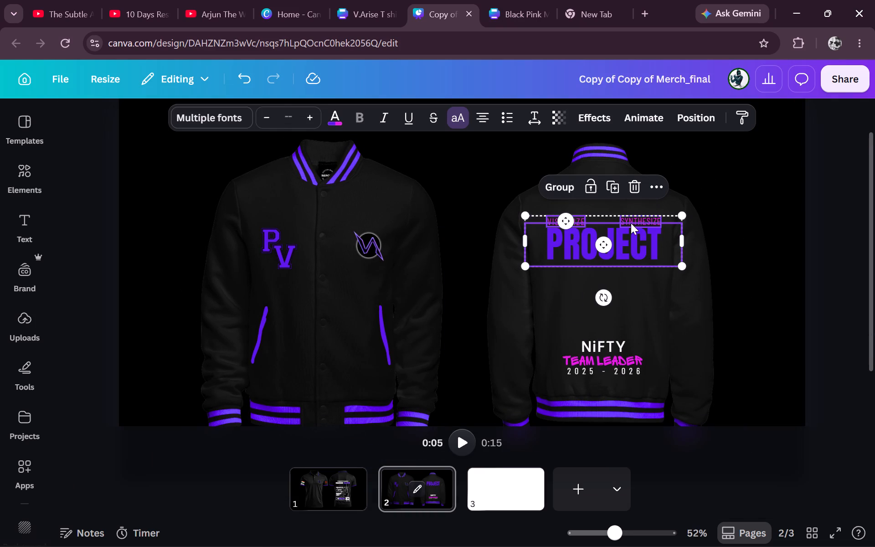
left_click(640, 220, "shift")
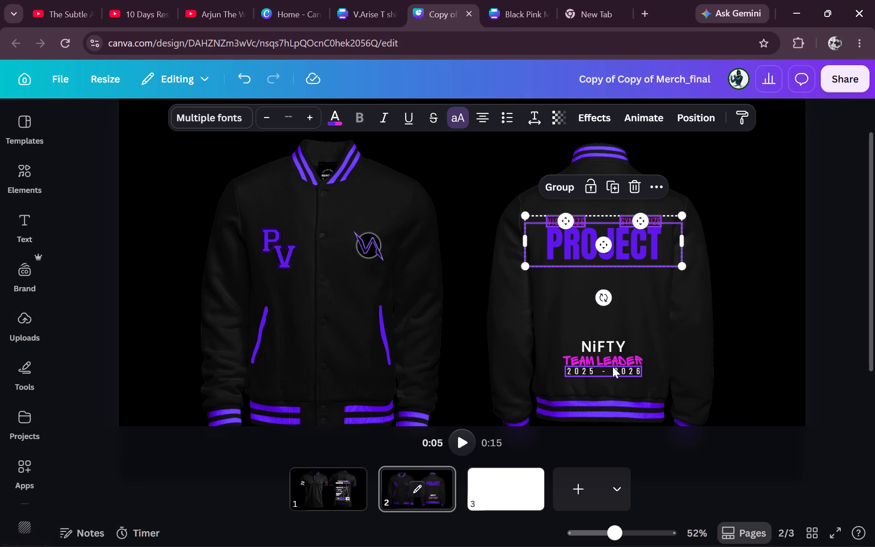
left_click(612, 366, "shift")
left_click(617, 358, "shift")
left_click(608, 346, "shift")
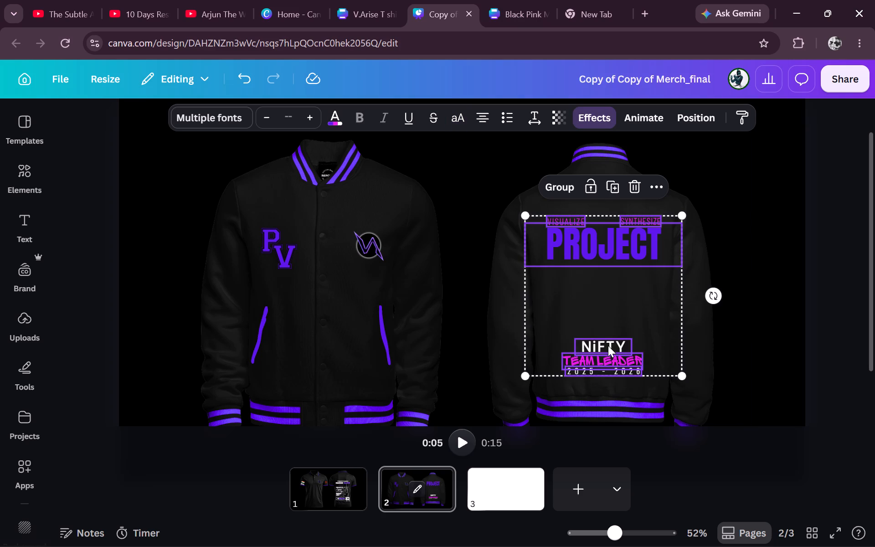
key("Delete")
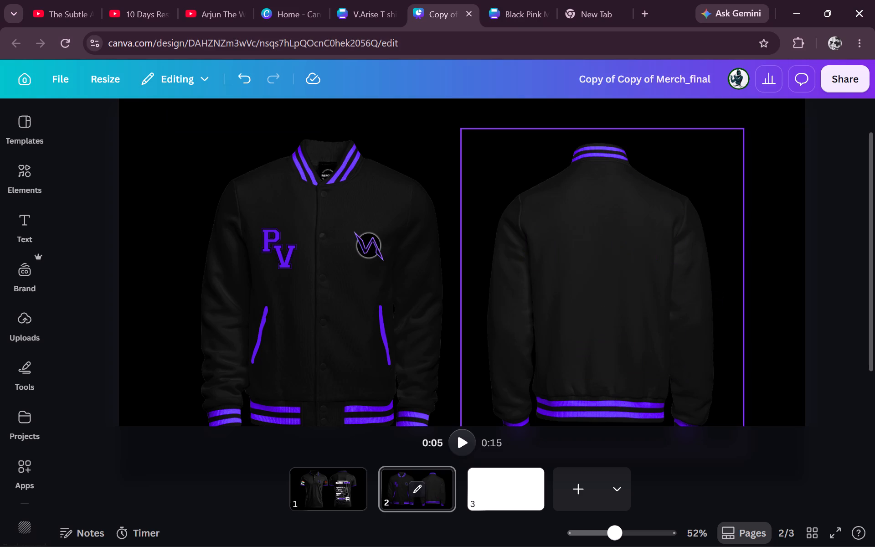
Paste the copied artwork and text lines, scale them down and centre them on the back of the jacket.
key("ctrl+v")
left_click_drag(238, 226, 623, 304)
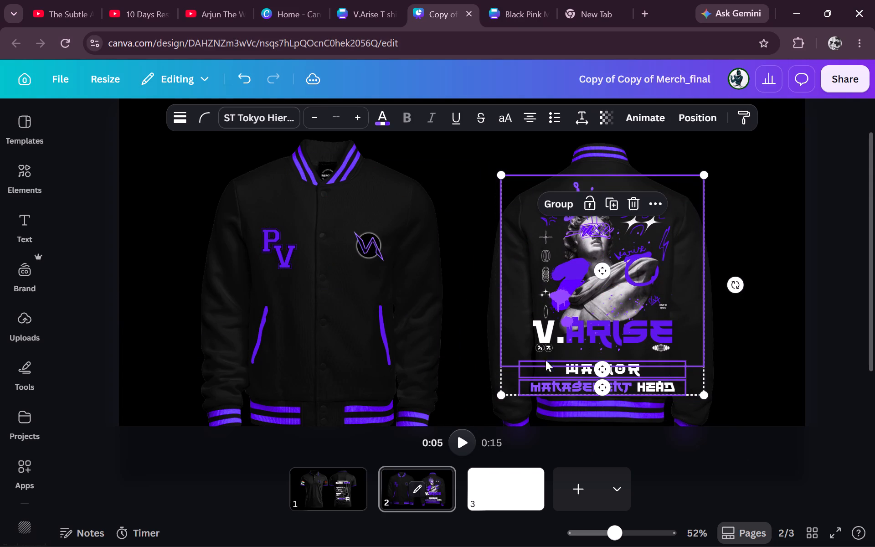
left_click_drag(502, 394, 555, 352)
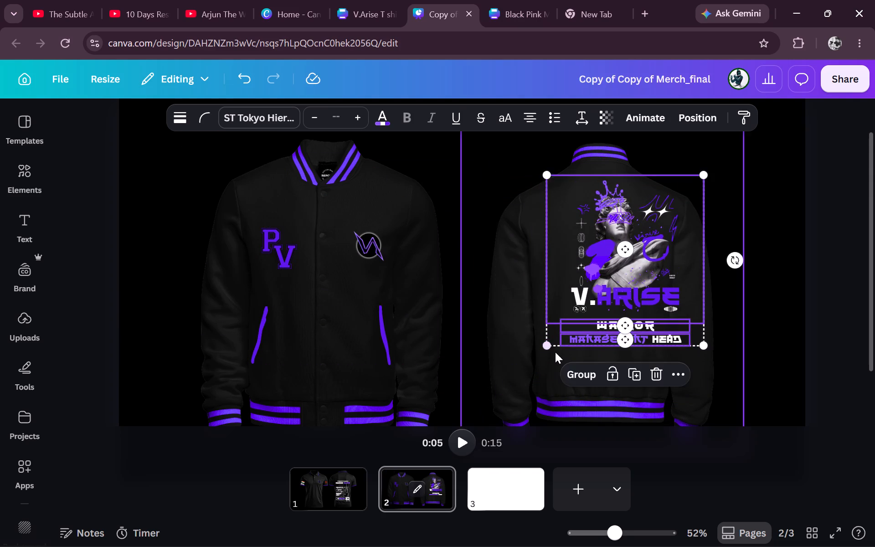
left_click_drag(670, 249, 649, 294)
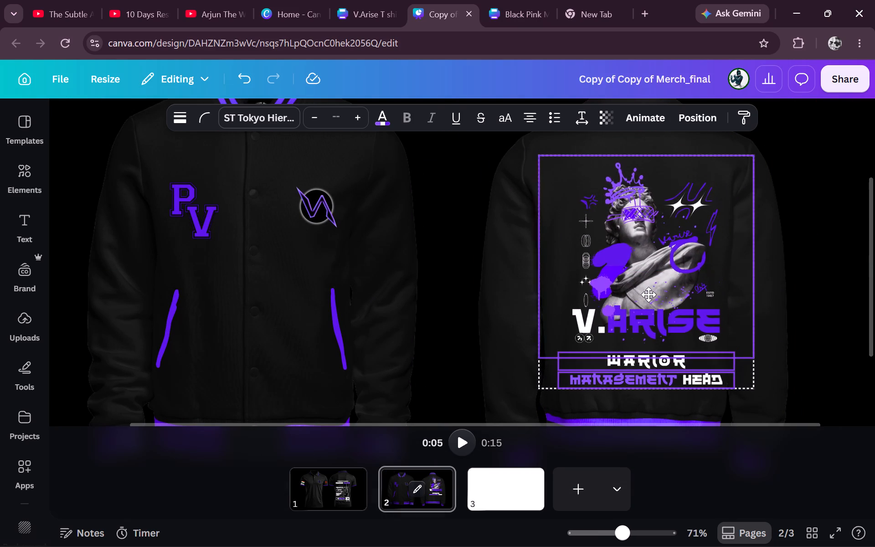
left_click_drag(649, 294, 642, 295)
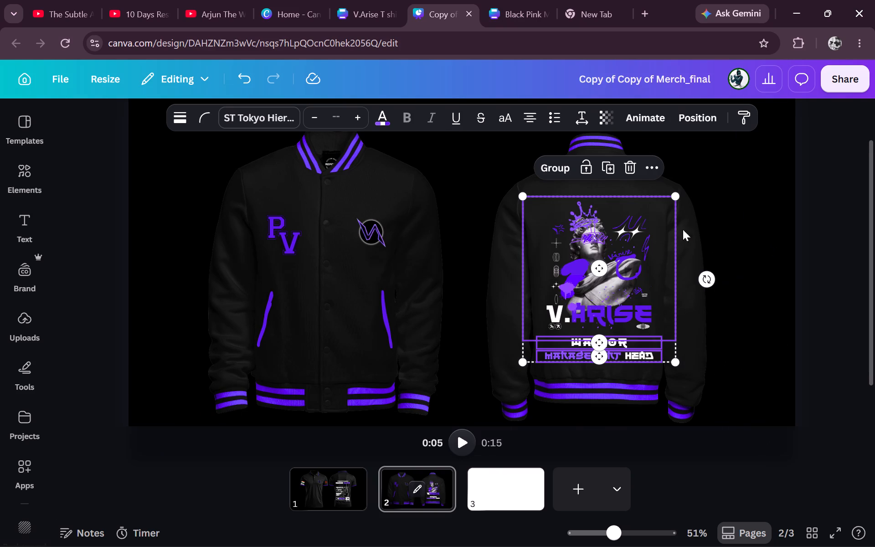
left_click(734, 204)
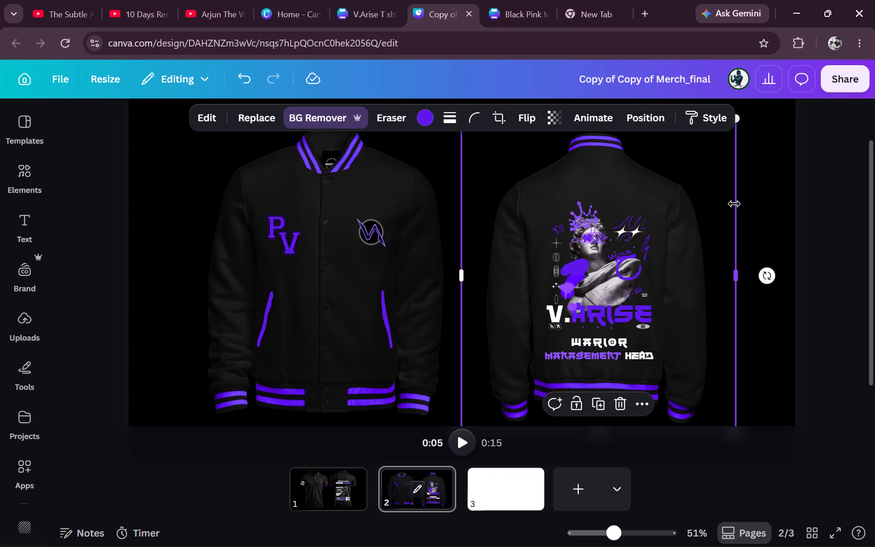
left_click(815, 203)
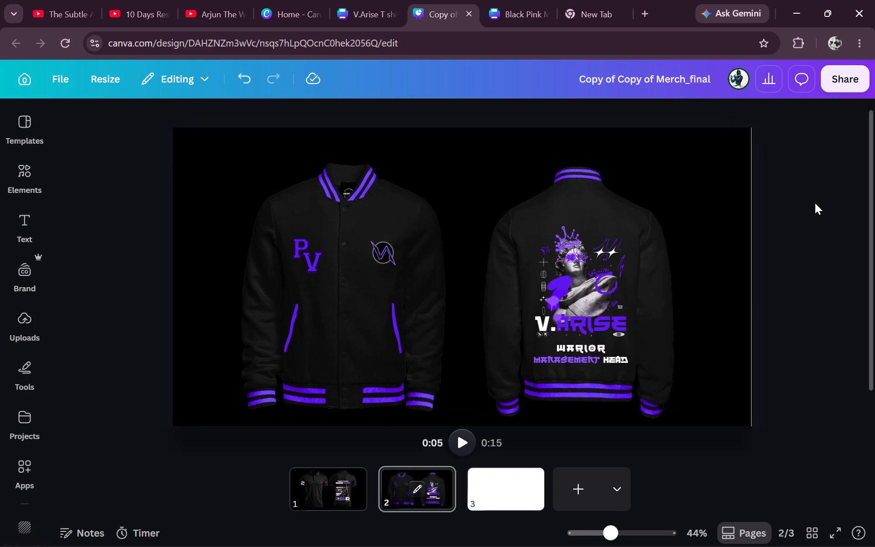
scroll(813, 190, "down", 1)
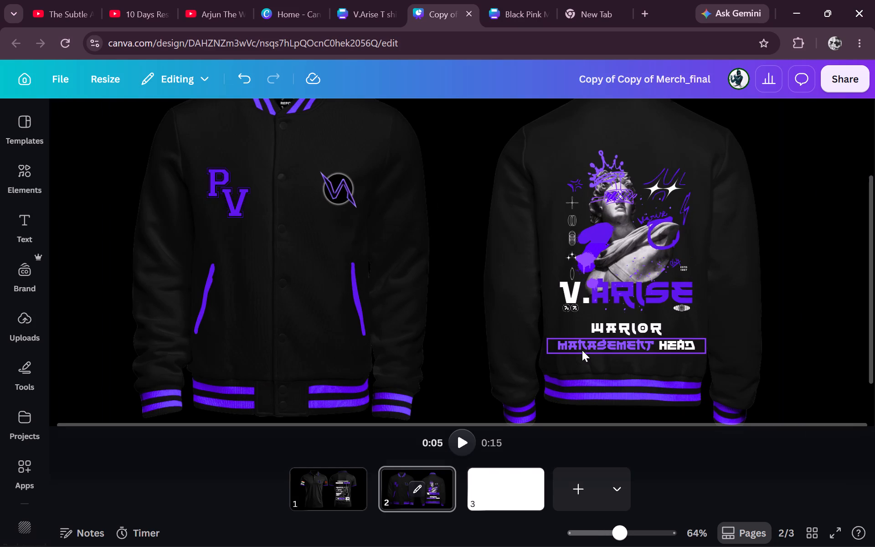
Set the display brightness to maximum in the system quick settings.
key("super+a")
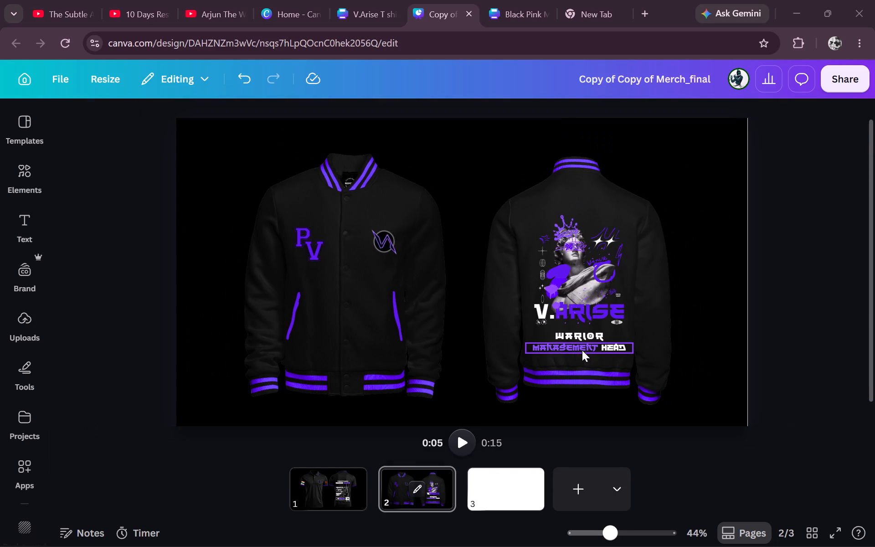
left_click(825, 412)
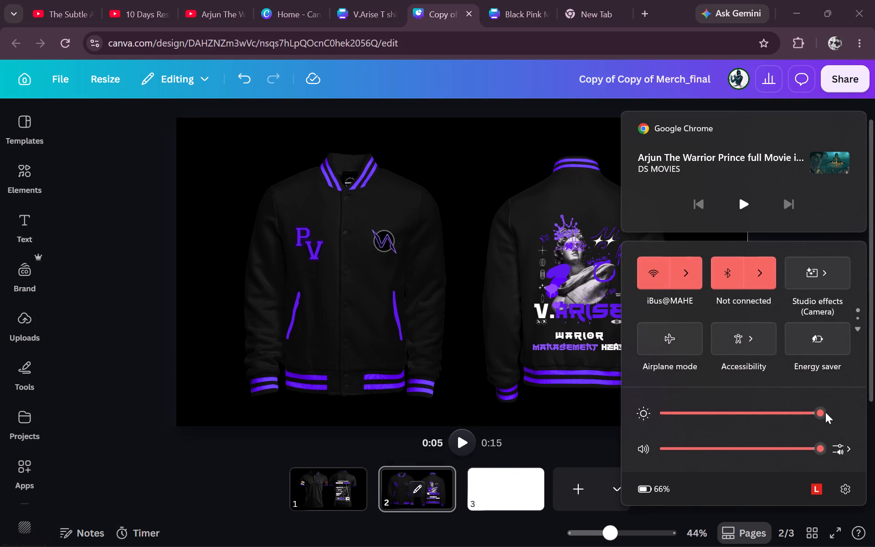
key("super+a")
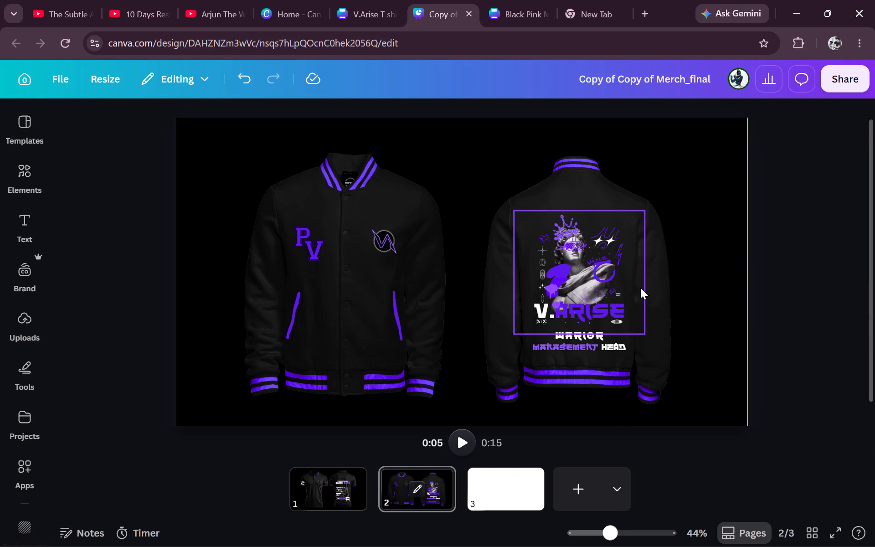
Change the font of the MANAGEMENT HEAD text on the jacket back to Horizon.
left_click(627, 373)
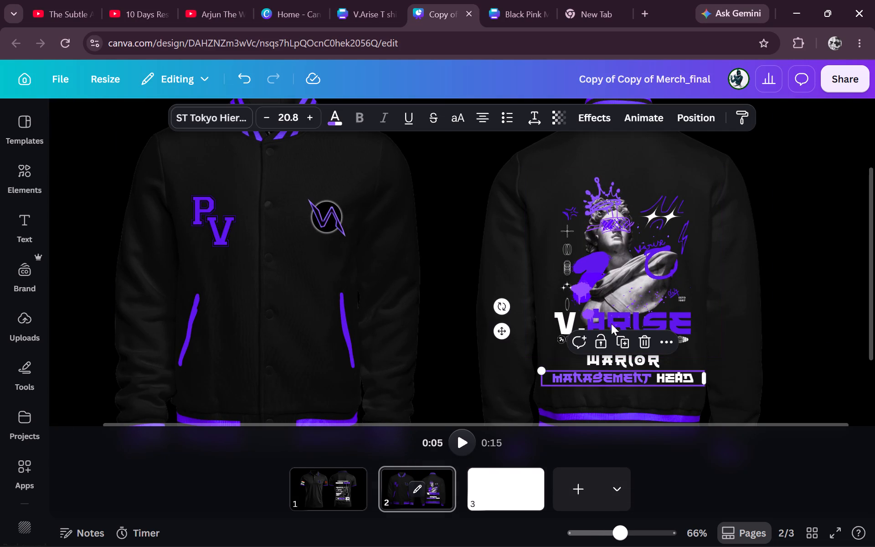
left_click(213, 124)
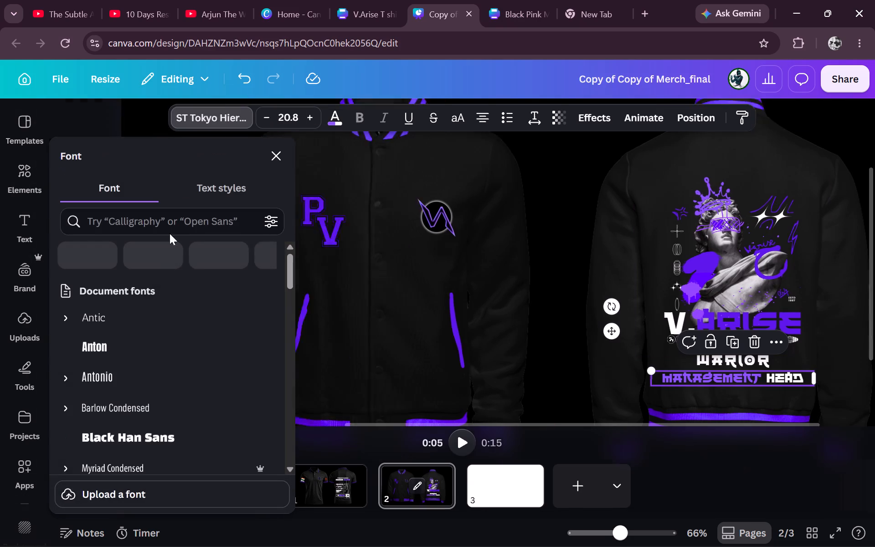
scroll(179, 366, "down", 2)
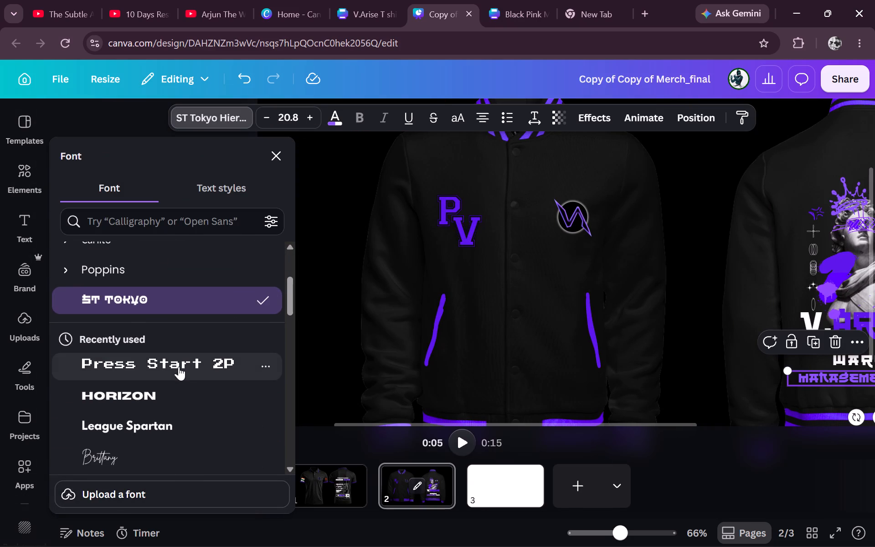
scroll(179, 366, "down", 1)
left_click(165, 396)
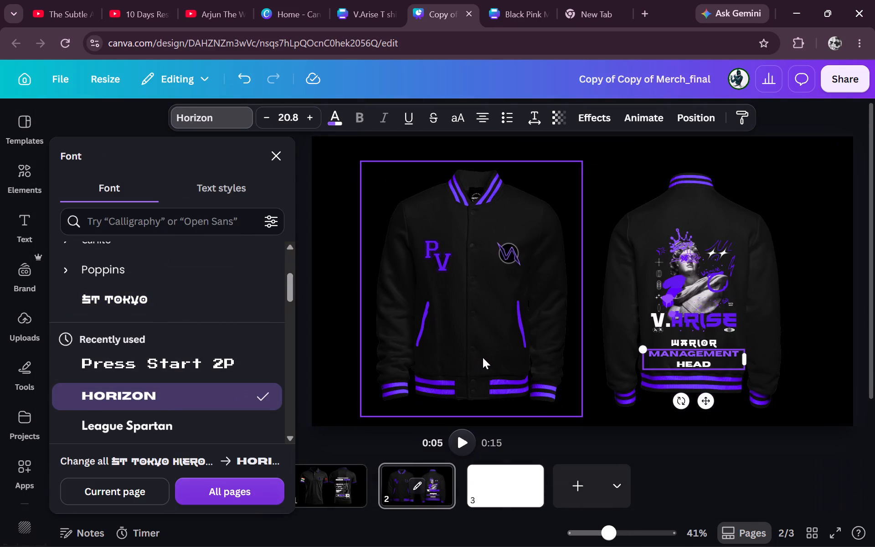
Set the MANAGEMENT HEAD text's font size to 15.8 so it fits on one line.
left_click(702, 339)
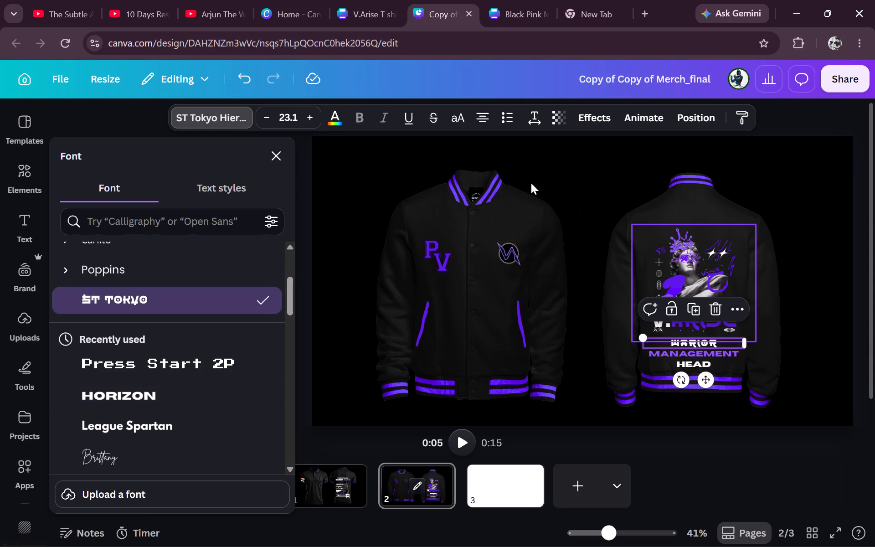
left_click(691, 361)
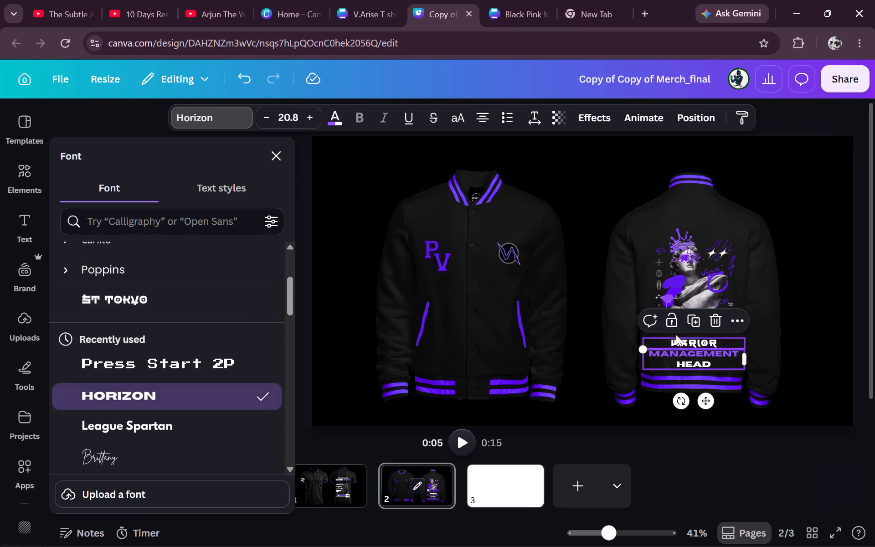
triple_click(262, 117)
triple_click(262, 117)
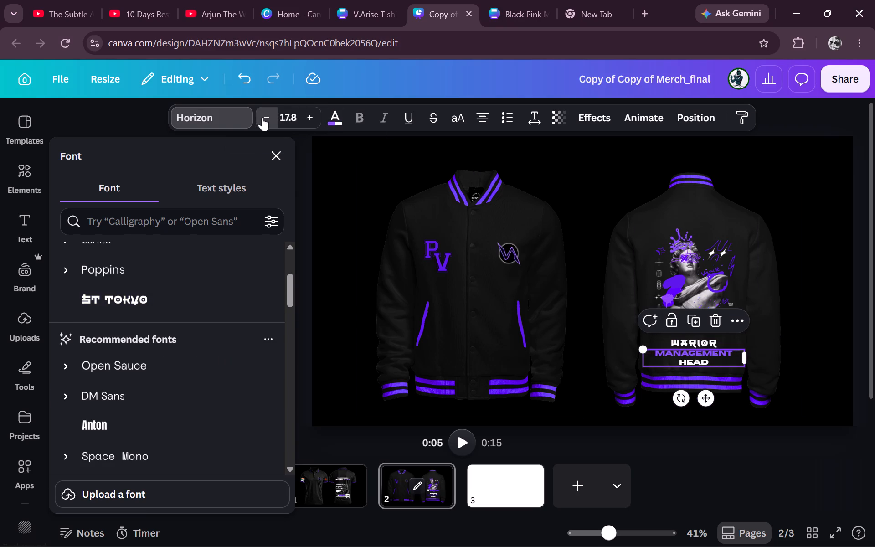
left_click(262, 117)
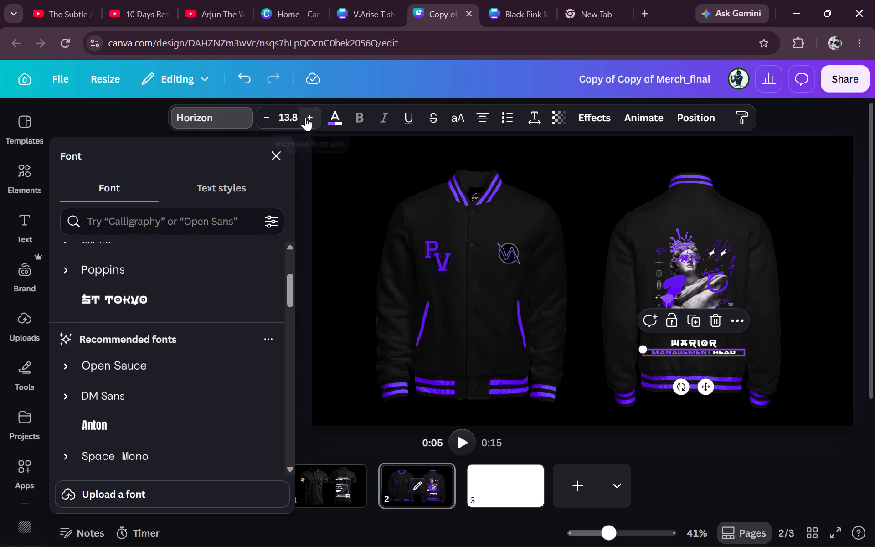
double_click(305, 117)
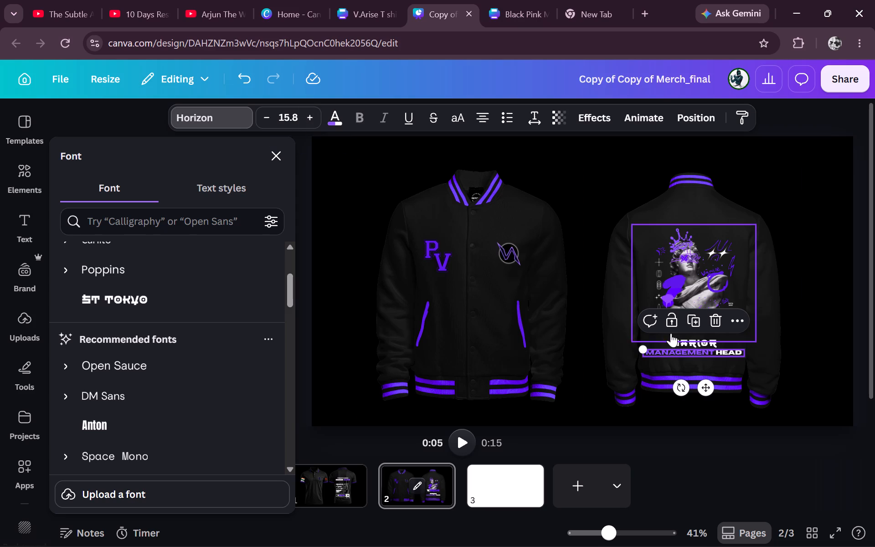
Change the font of the WARIOR text on the jacket's back to Horizon.
left_click(689, 342)
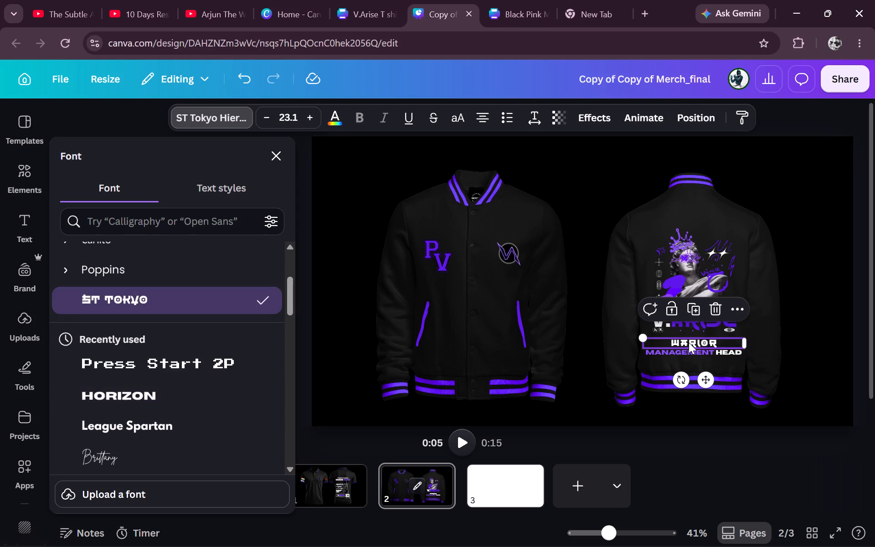
left_click(160, 396)
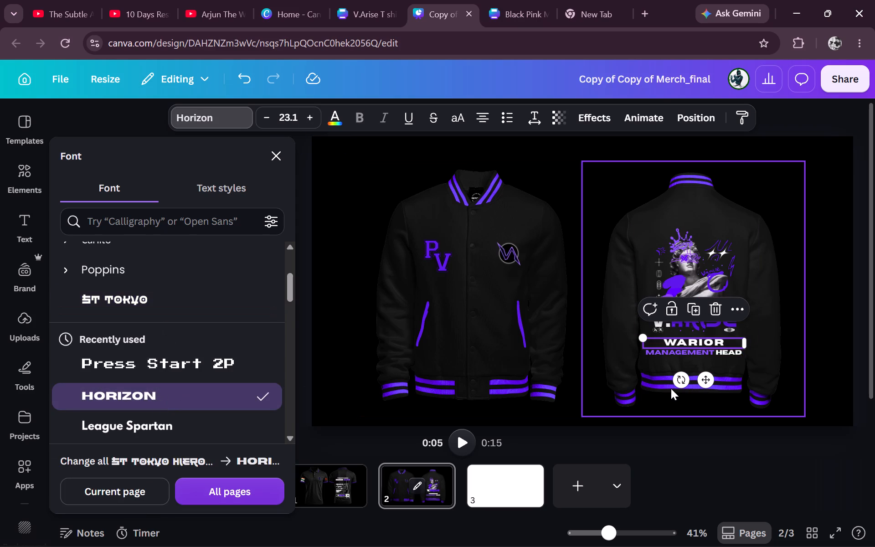
left_click(823, 325)
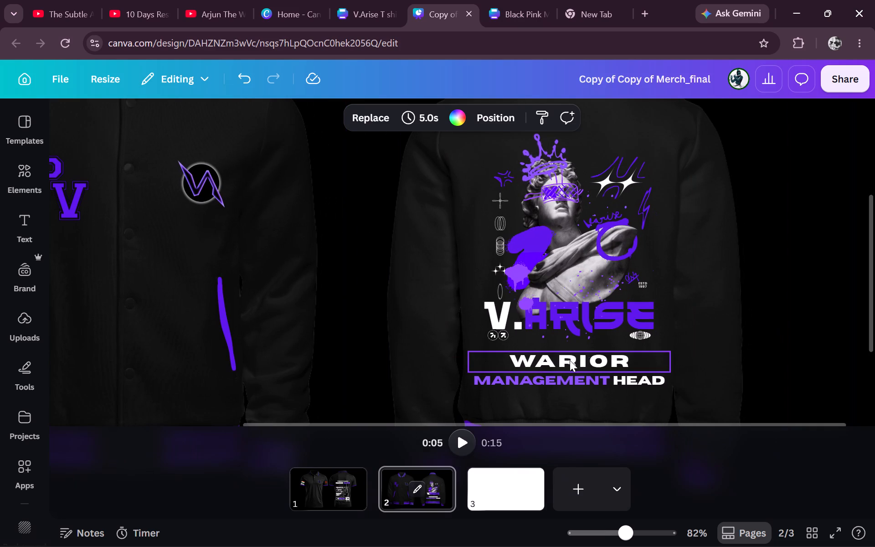
Correct the spelling of the WARIOR text on the jacket's back to WARRIOR.
left_click(570, 360)
left_click(570, 360)
left_click(575, 360)
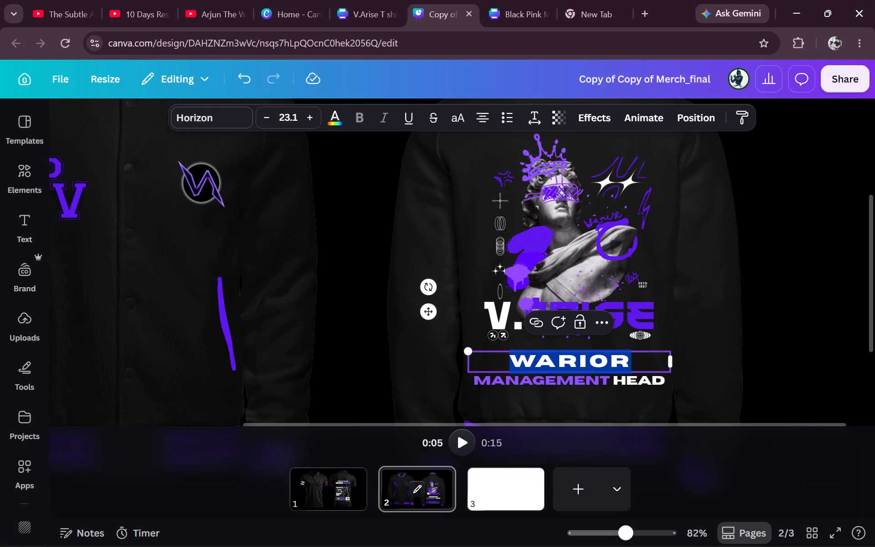
key("r")
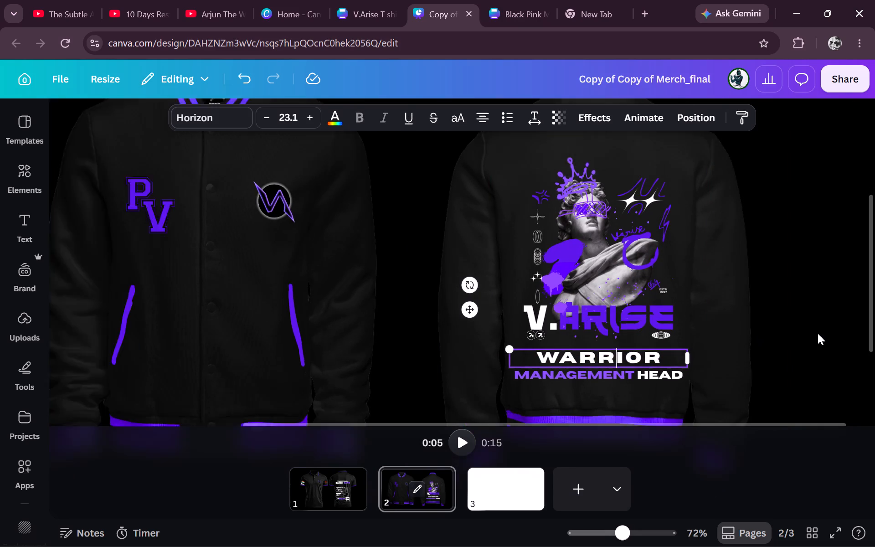
left_click(818, 333)
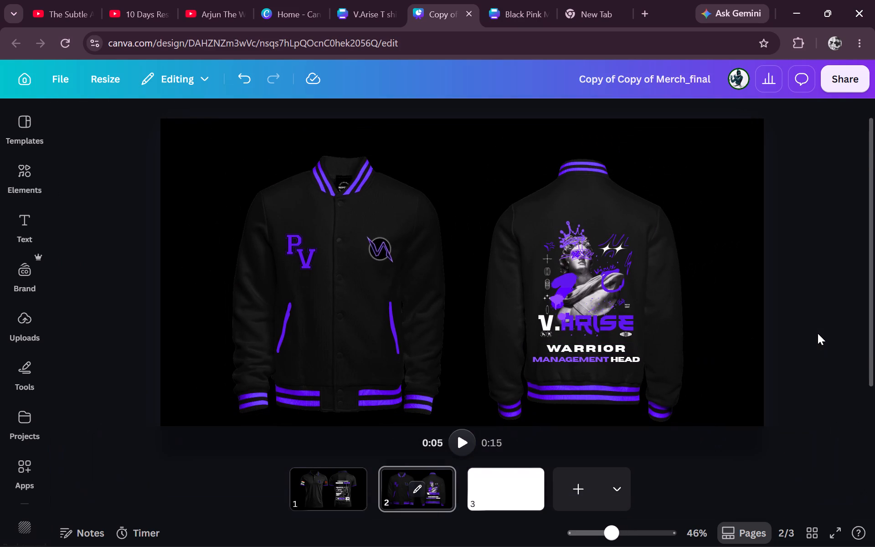
Set the MANAGEMENT HEAD text's font size to 17.8 so it wraps onto two lines.
left_click(618, 361)
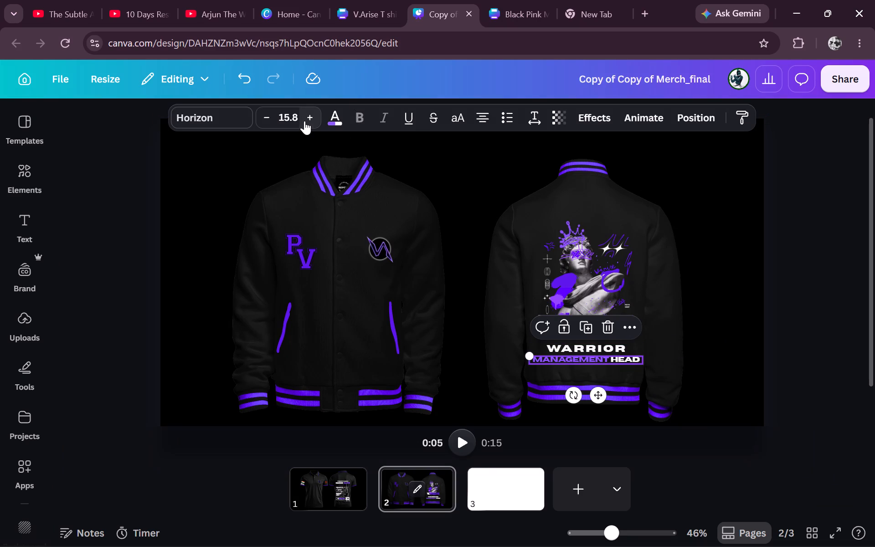
triple_click(304, 121)
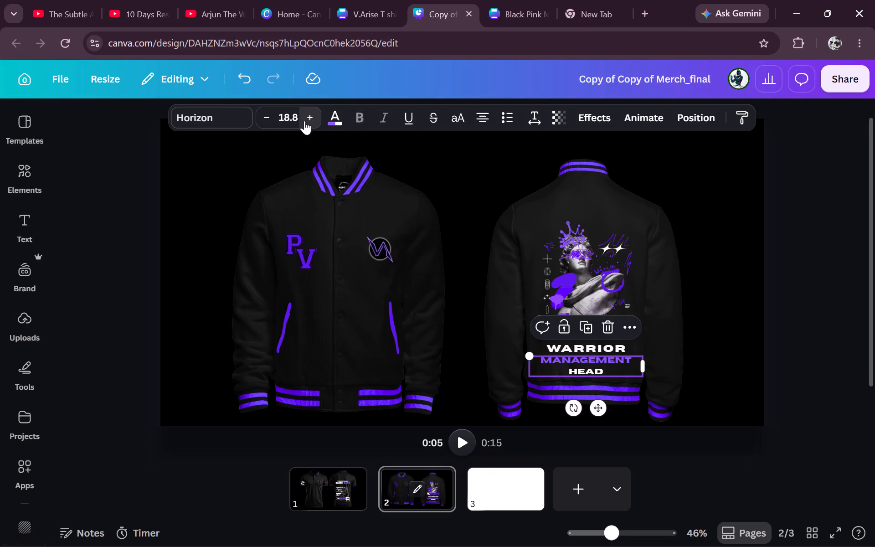
left_click(269, 115)
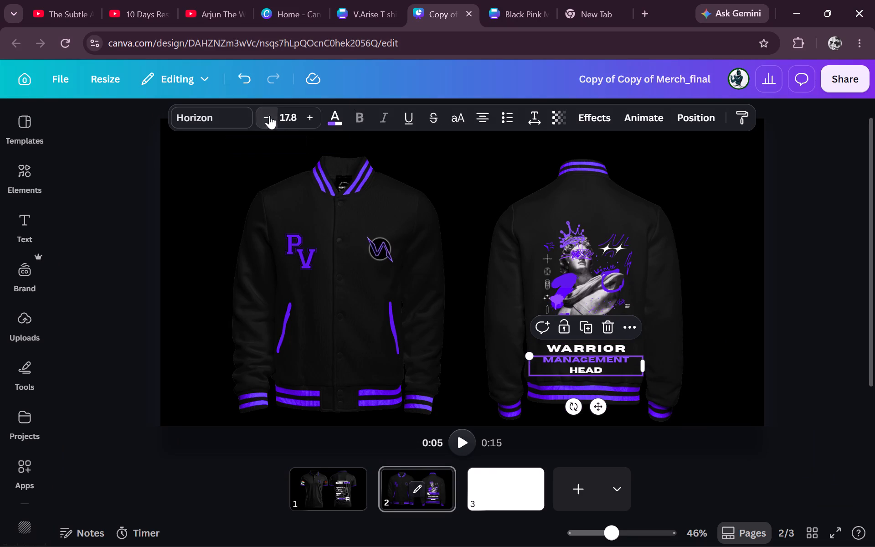
left_click(811, 263)
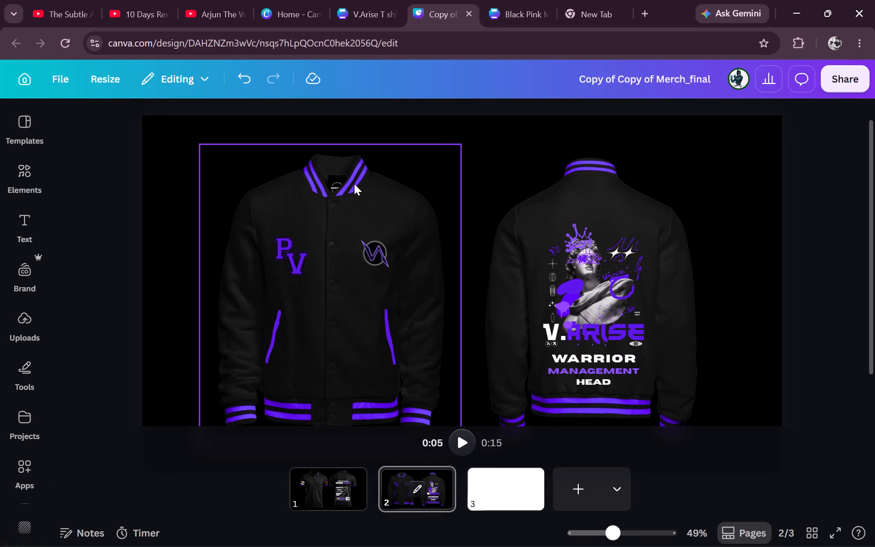
Examine the front and back jacket images, including the purple stripes on the collars, cuffs and hems.
left_click(359, 180)
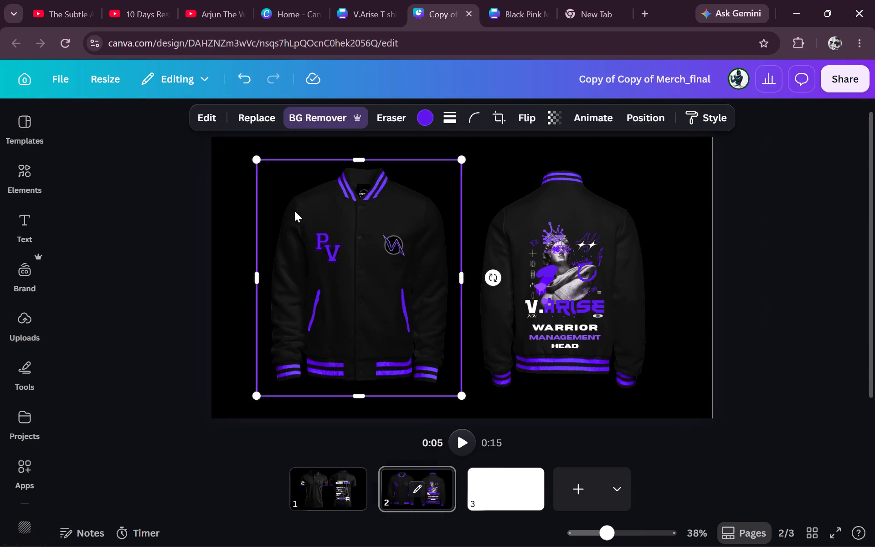
left_click(352, 240)
left_click(340, 223)
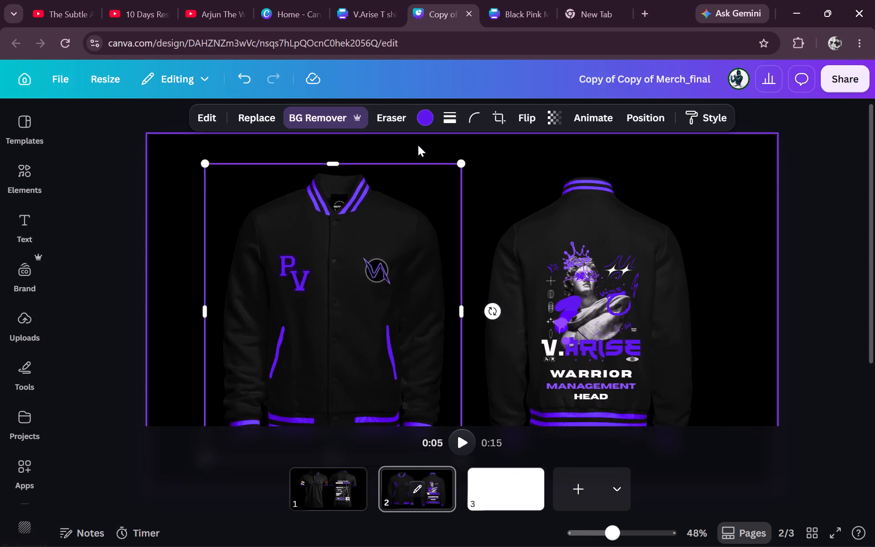
left_click(376, 196)
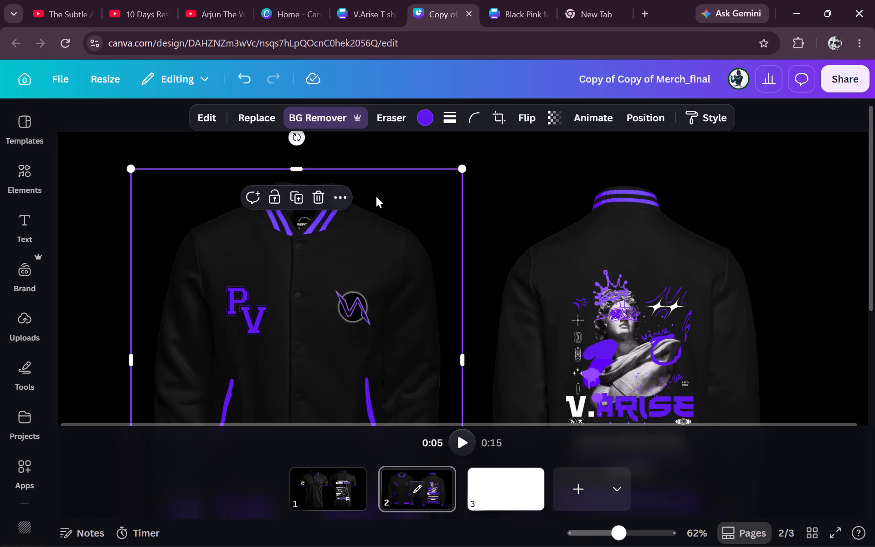
left_click(624, 211)
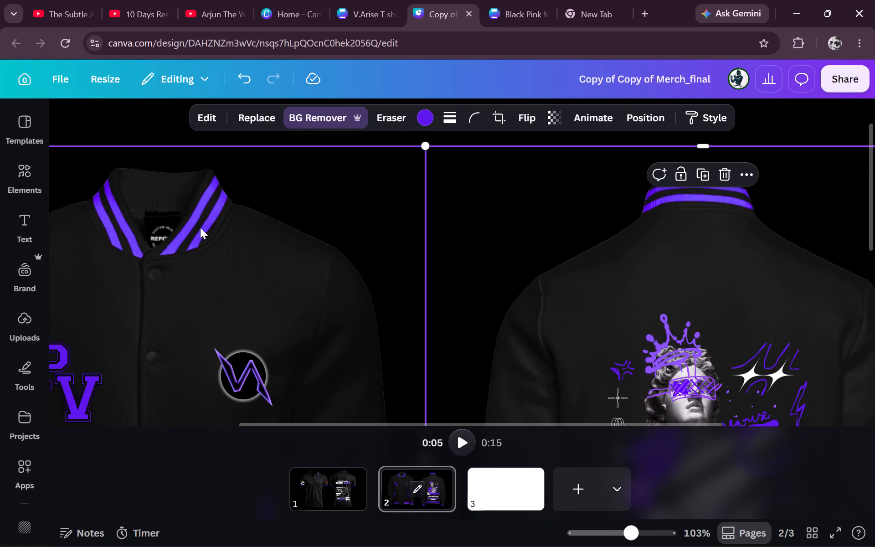
double_click(200, 227)
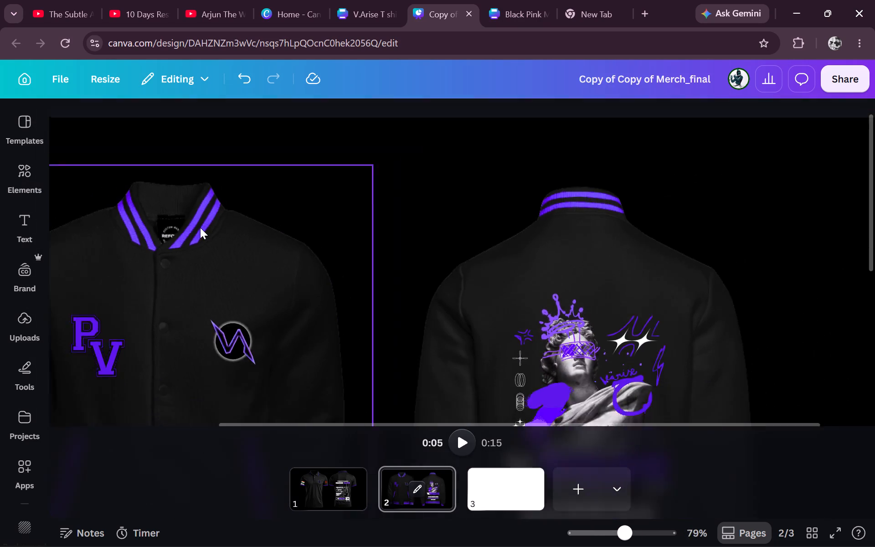
left_click(570, 358)
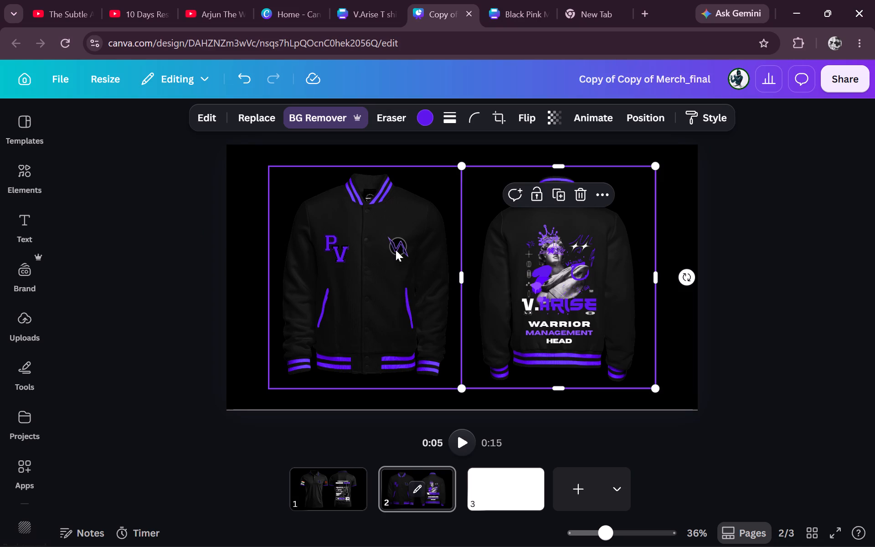
left_click(297, 363)
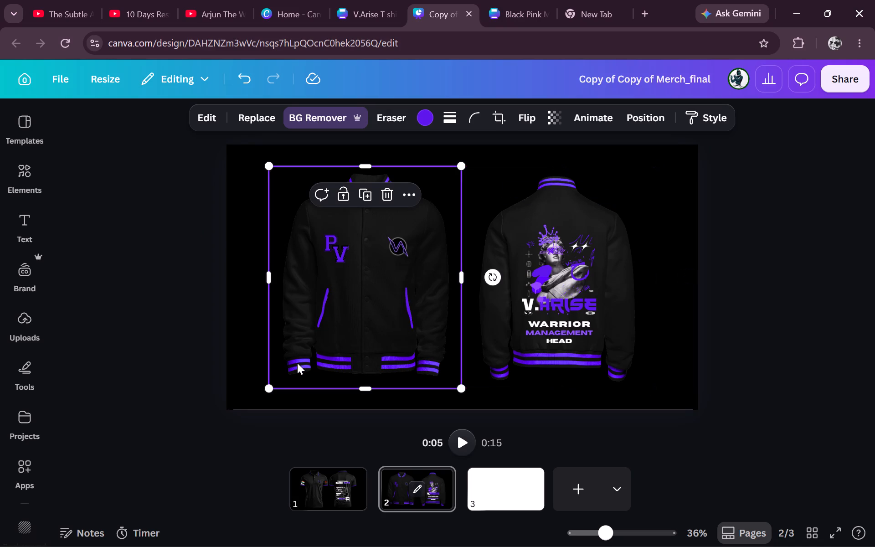
left_click(224, 267)
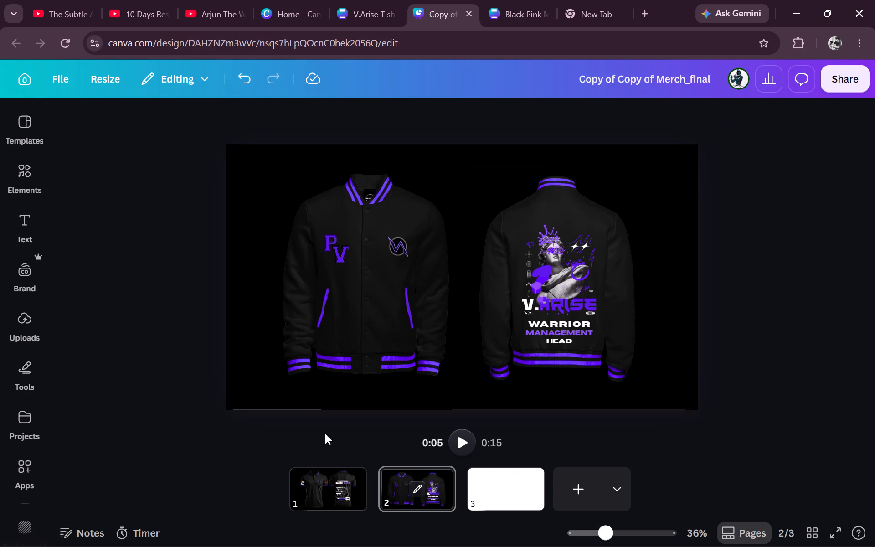
Compare the polo shirt page with the jacket page and inspect the front jacket's collar stripes close up.
left_click(328, 486)
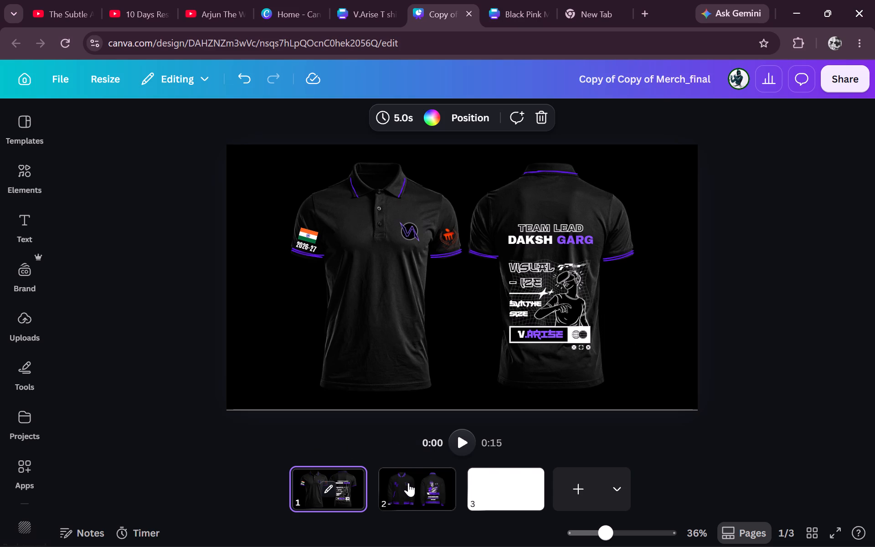
left_click(408, 483)
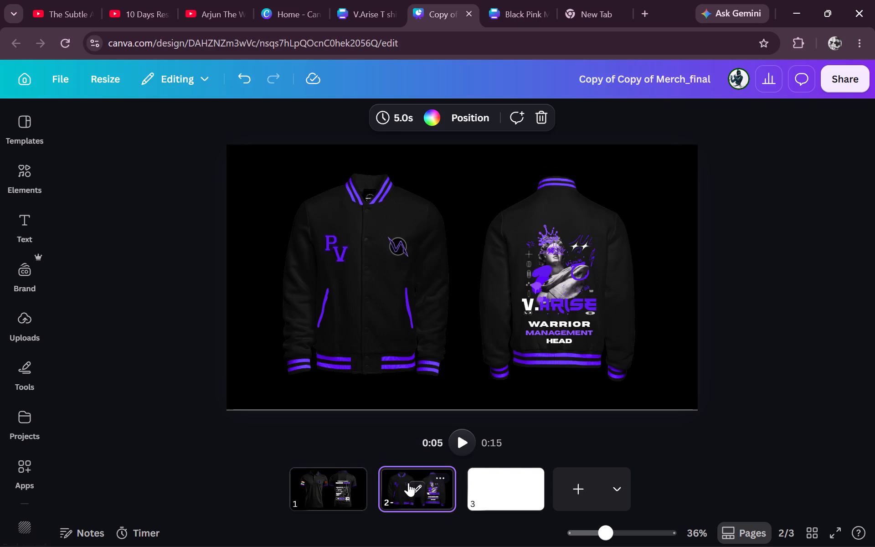
left_click(321, 489)
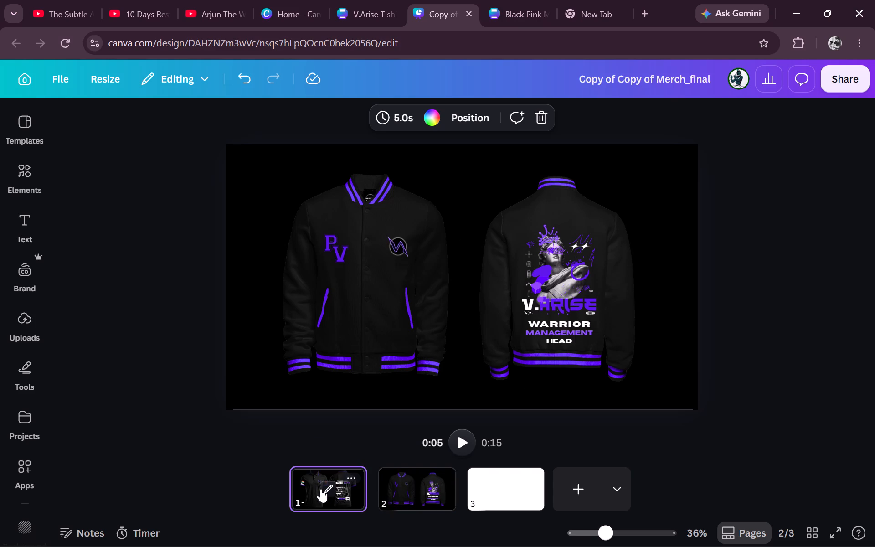
left_click(416, 486)
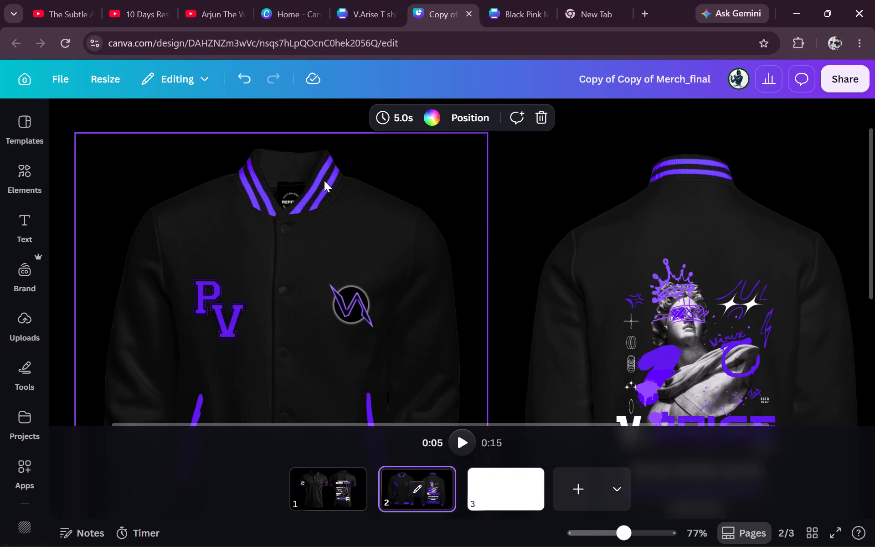
scroll(306, 217, "up", 2)
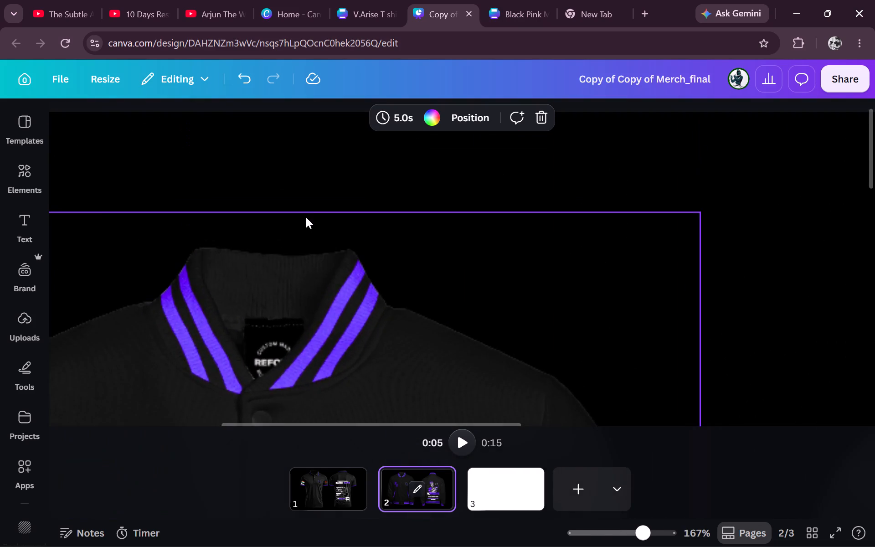
scroll(340, 312, "down", 1)
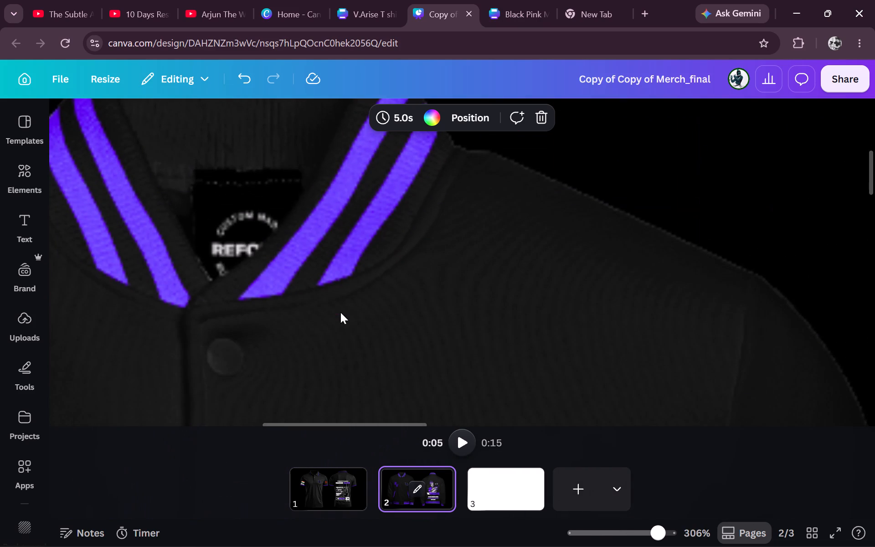
scroll(340, 312, "down", 1)
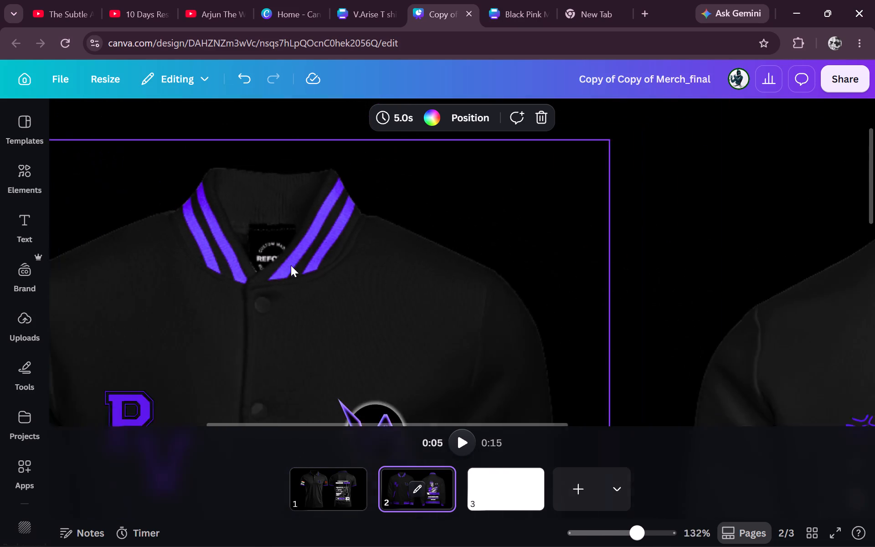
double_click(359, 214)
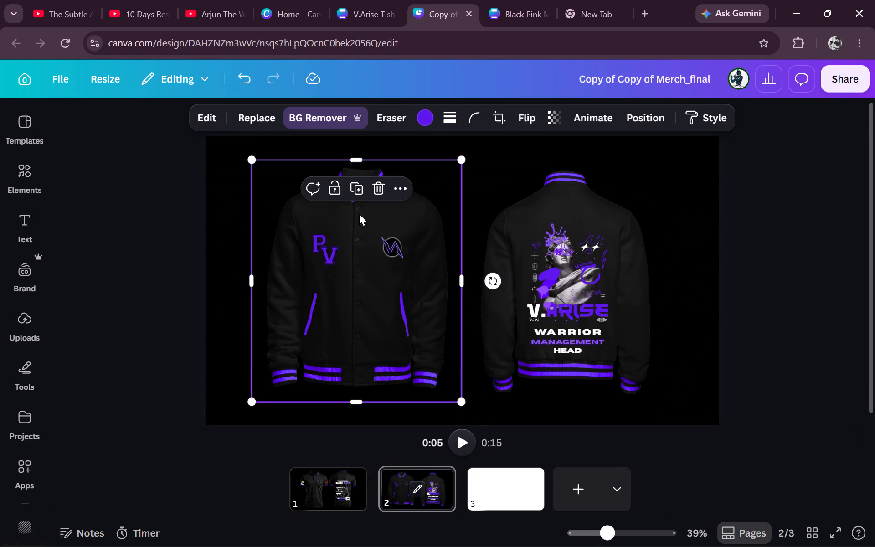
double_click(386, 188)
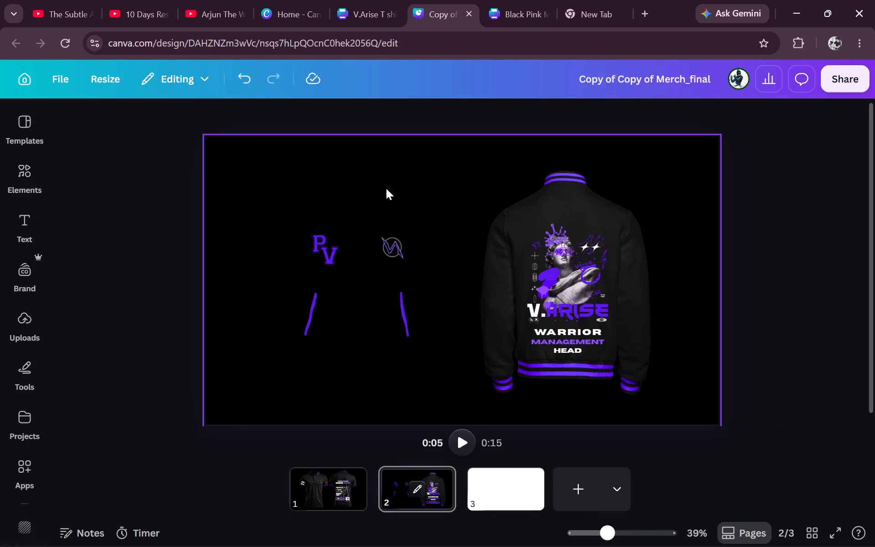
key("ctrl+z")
Recolour the purple collar, cuff and hem stripes of the front and back jacket images to black.
left_click(386, 199)
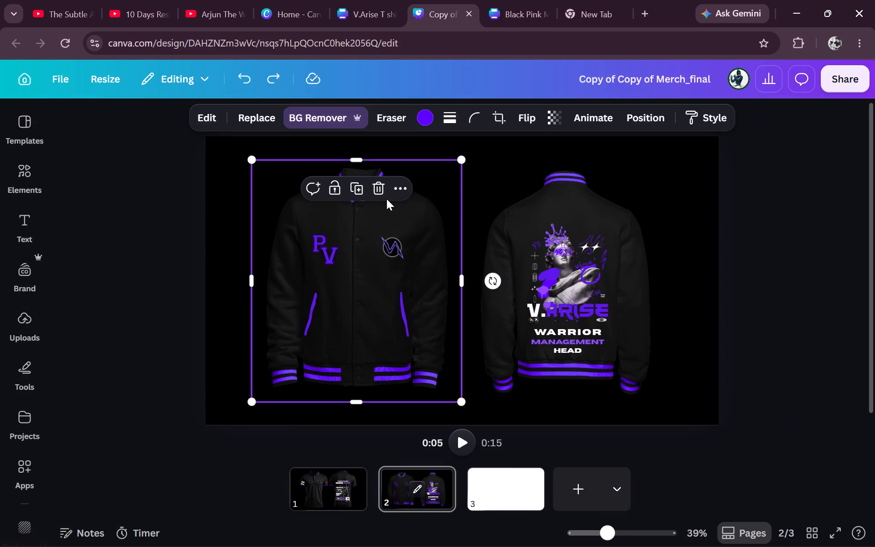
left_click(426, 119)
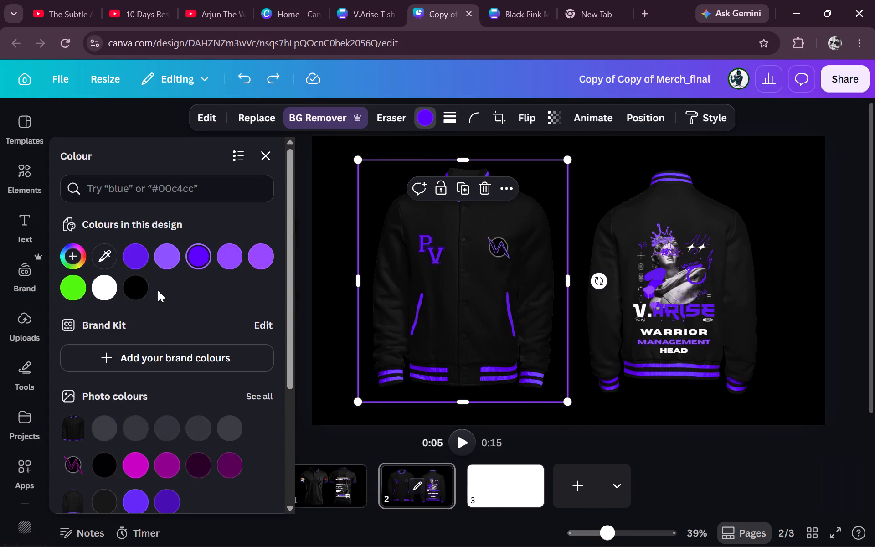
left_click(146, 291)
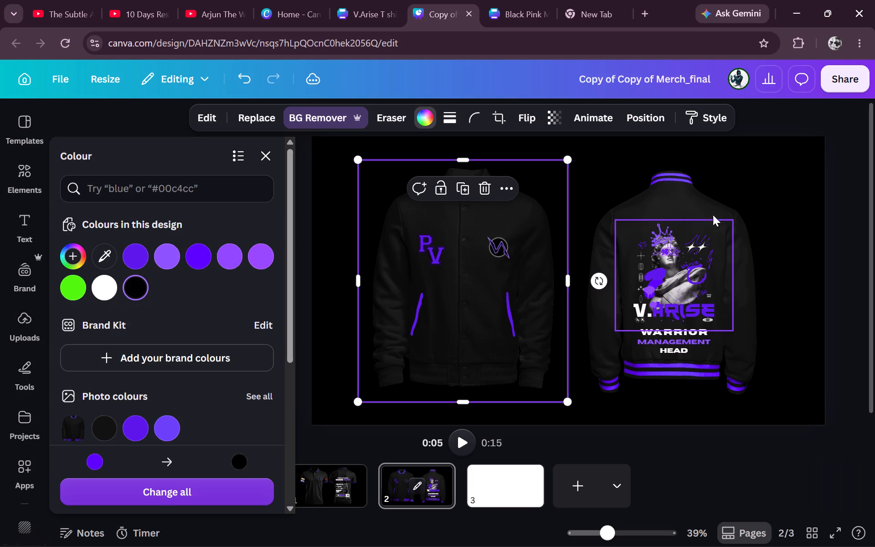
left_click(698, 189)
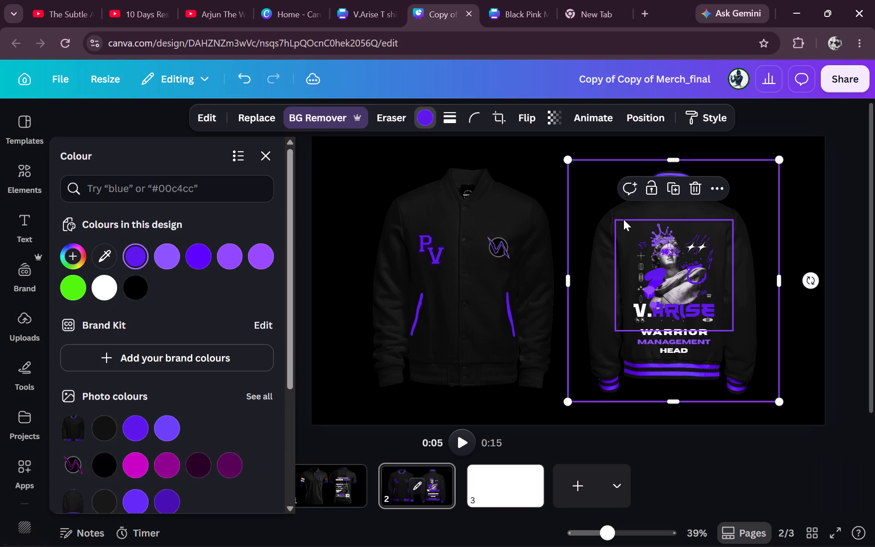
left_click(124, 287)
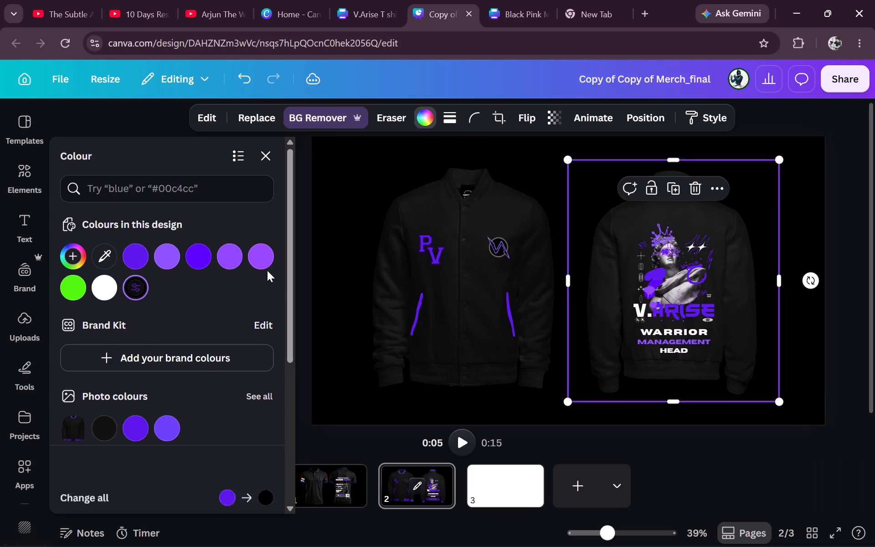
left_click(681, 443)
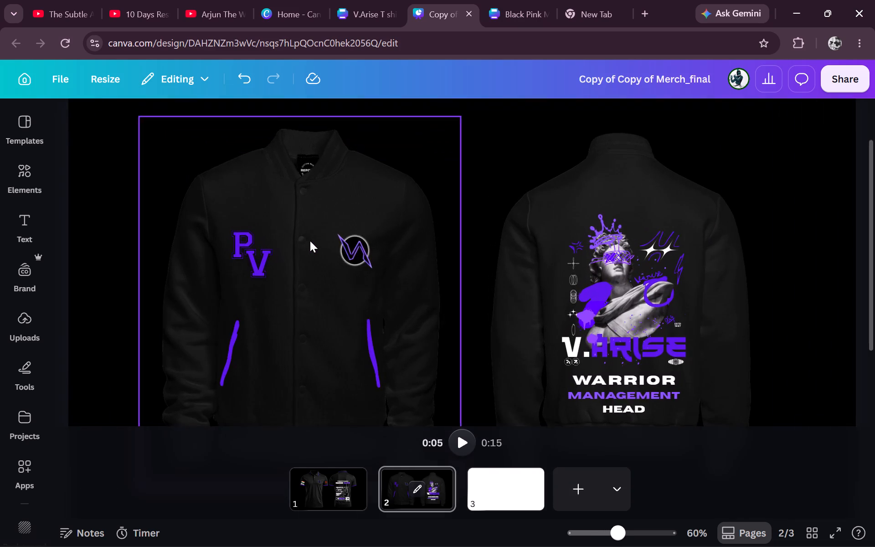
Nudge the grouped V.Arise statue artwork slightly upward on the jacket back, away from the WARRIOR text.
left_click(227, 242)
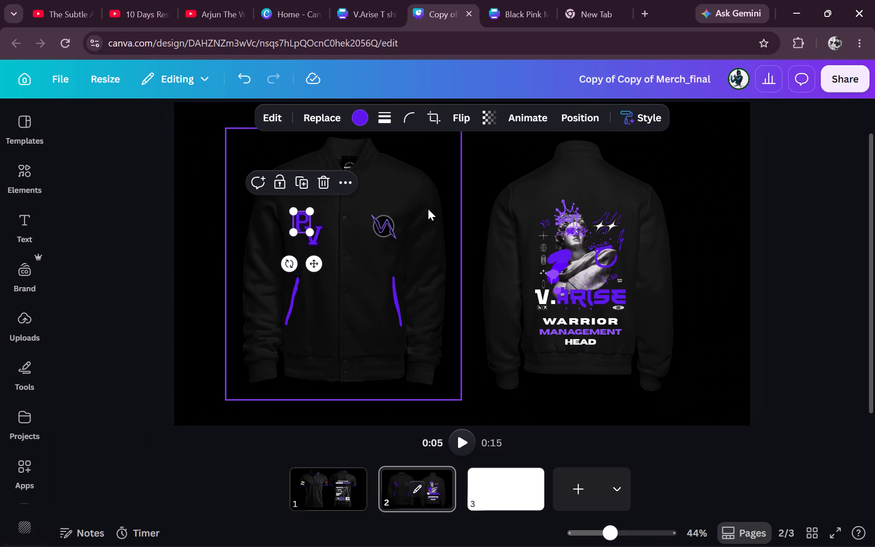
left_click_drag(588, 291, 588, 290)
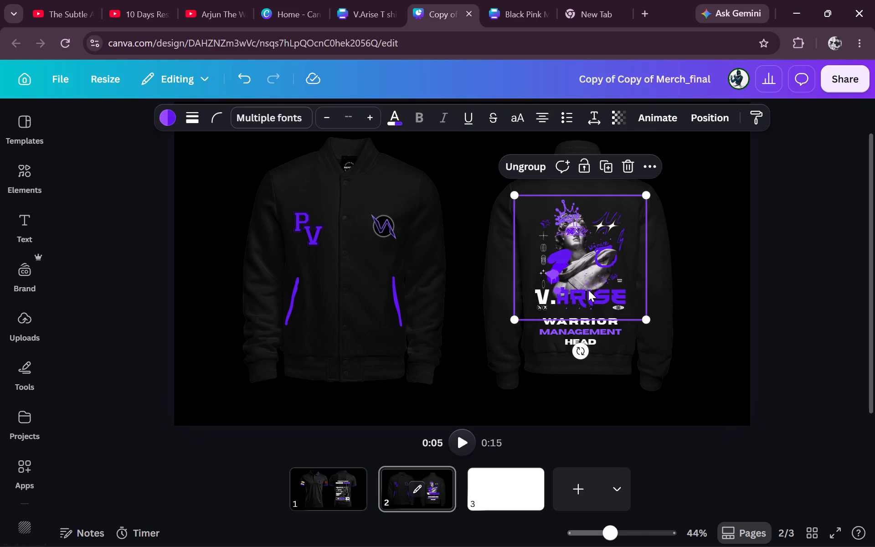
left_click_drag(588, 290, 588, 287)
left_click(775, 275)
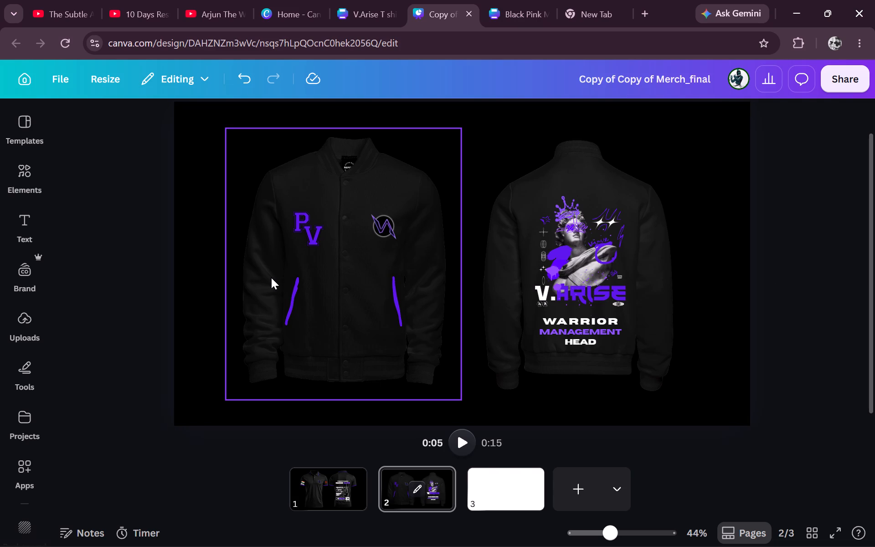
Set the alternative text of the purple P letter graphic on the front jacket to R.
left_click(308, 217)
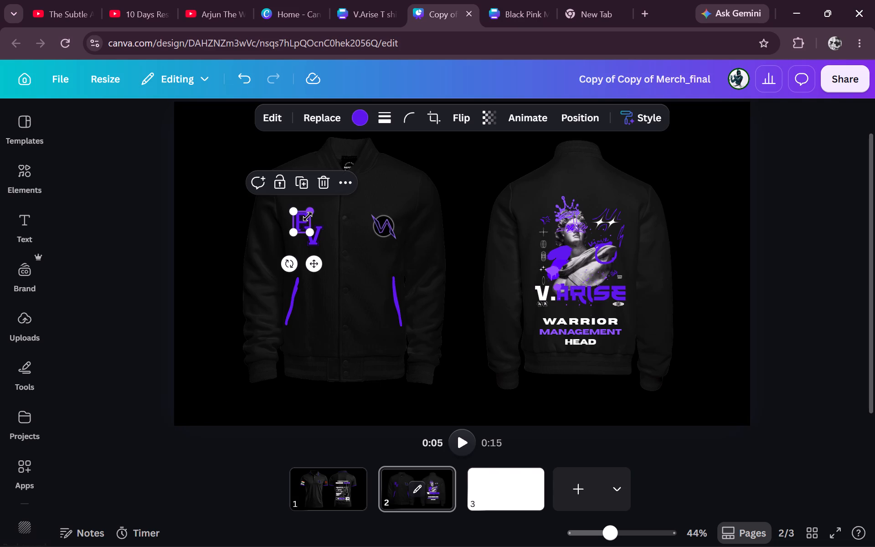
left_click(31, 168)
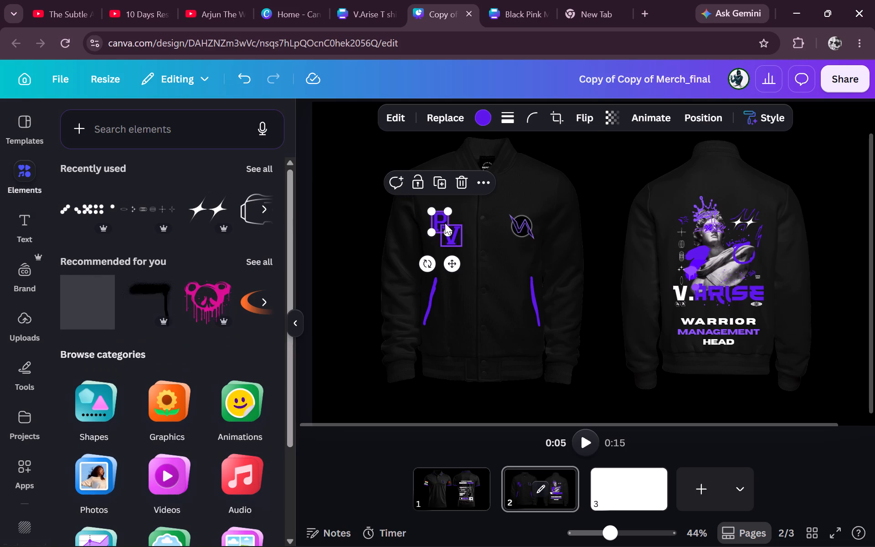
left_click(485, 184)
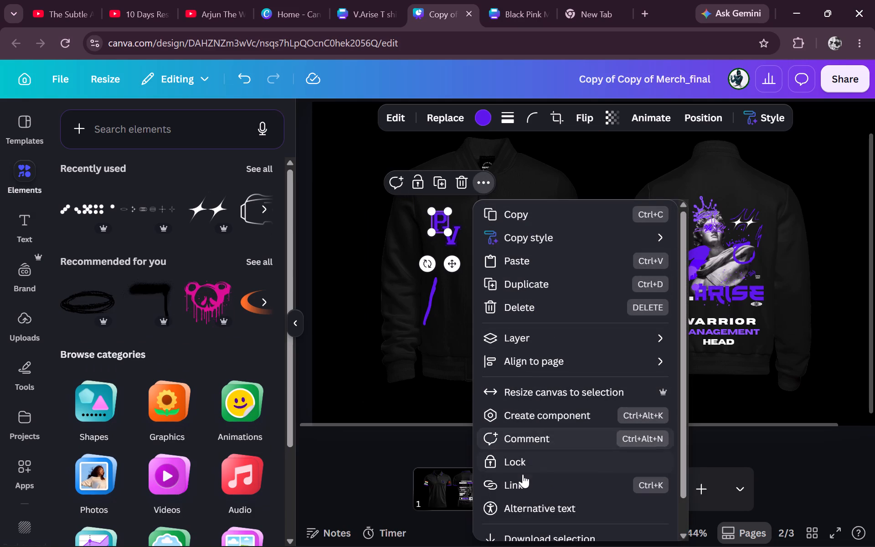
scroll(520, 500, "down", 1)
left_click(539, 469)
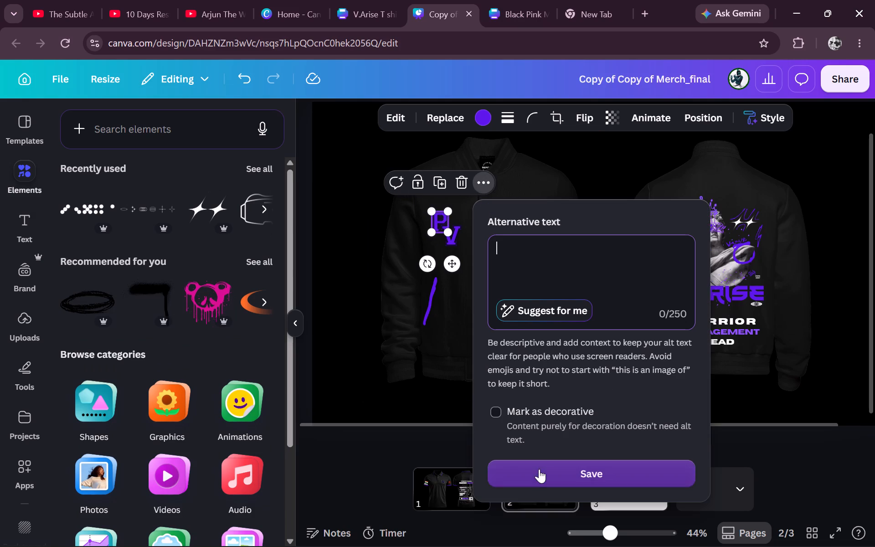
key("shift+r")
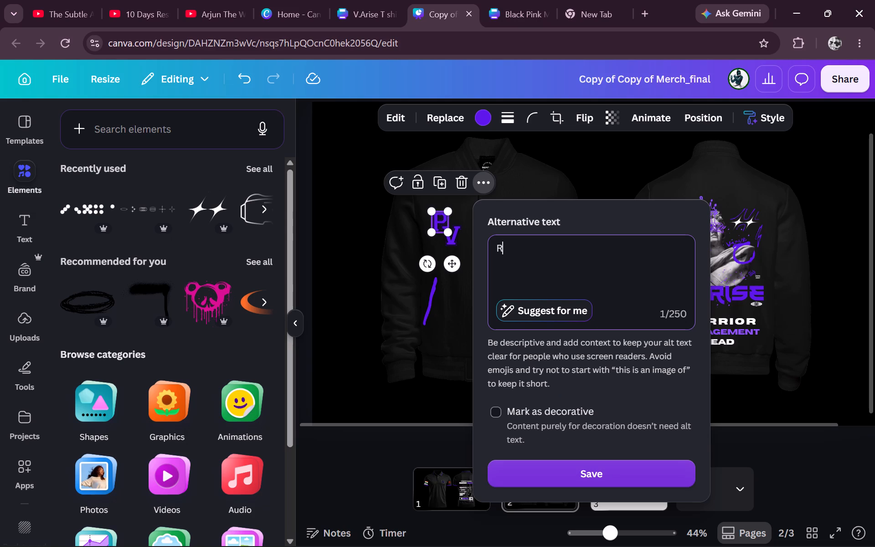
key("Return")
key("BackSpace")
left_click(606, 478)
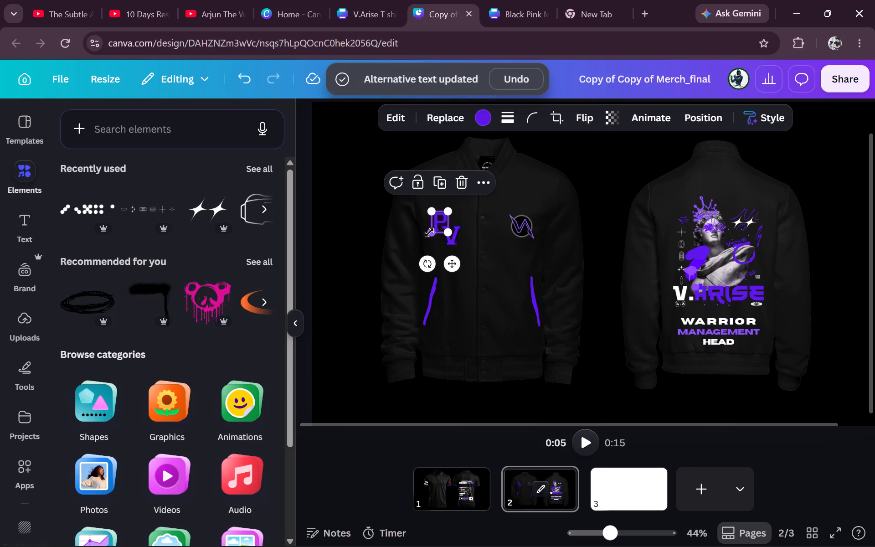
Search the elements library for r and look through the graphics for a letter matching the varsity-style P and V.
left_click(187, 126)
key("r")
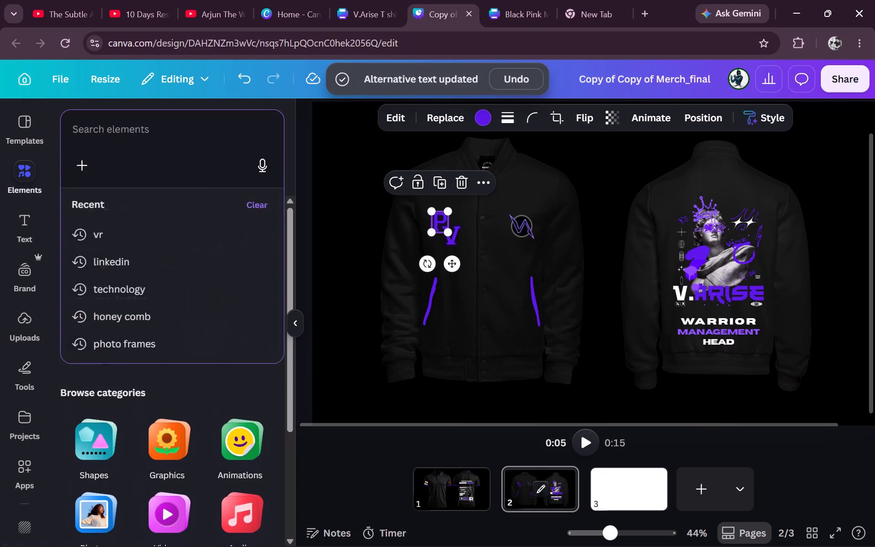
key("Return")
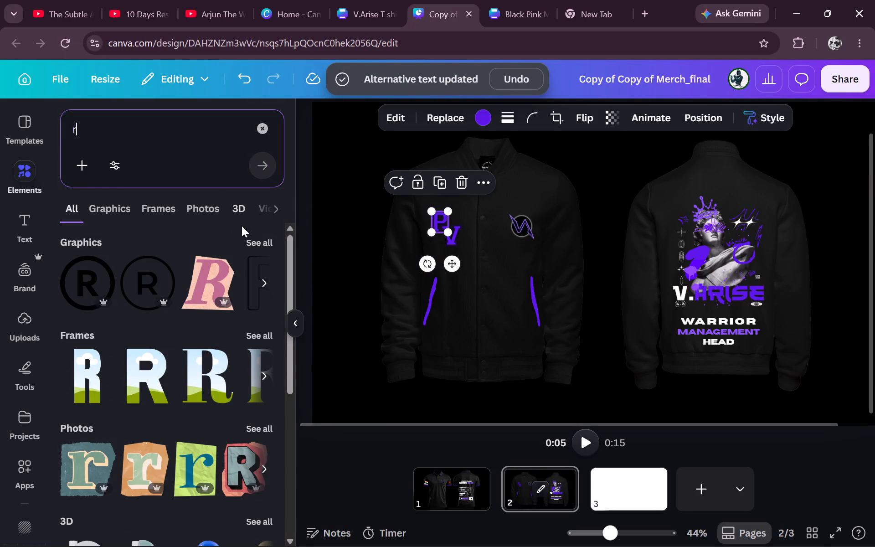
left_click(258, 233)
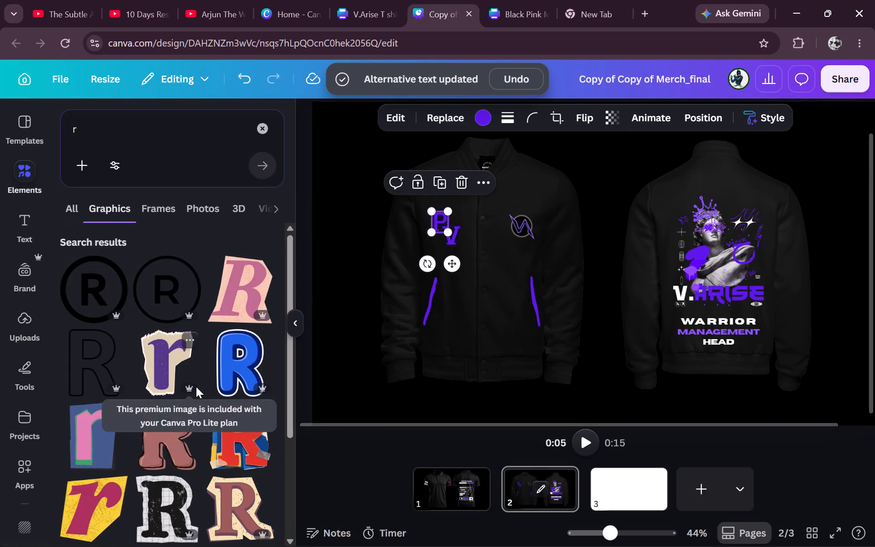
scroll(196, 387, "down", 1)
scroll(199, 508, "down", 2)
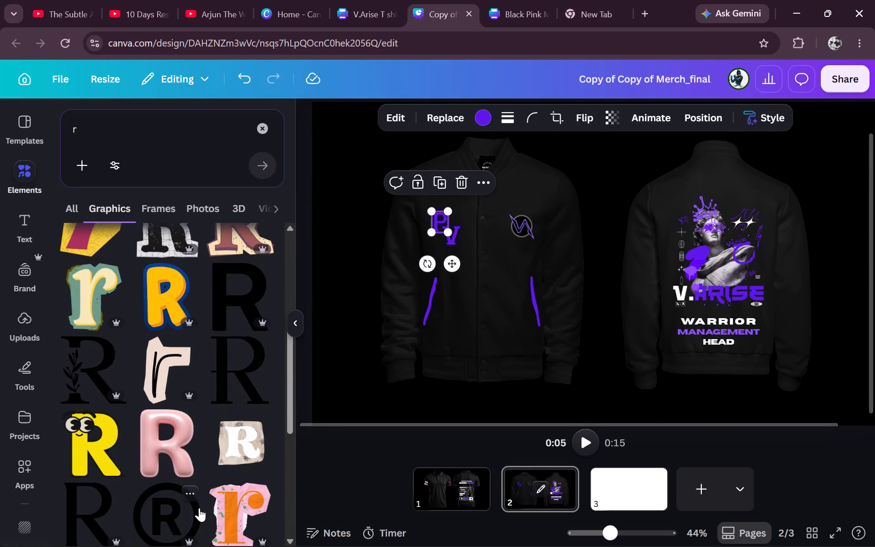
scroll(199, 508, "down", 5)
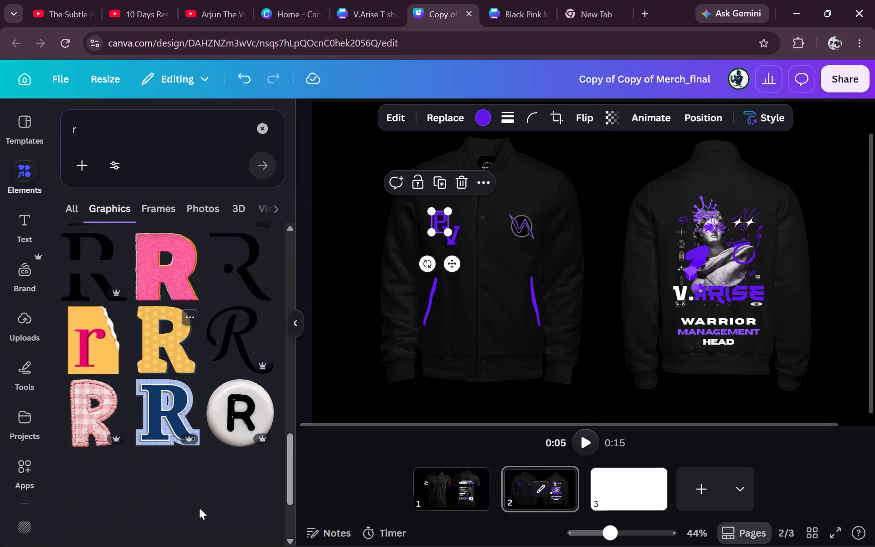
scroll(199, 508, "down", 3)
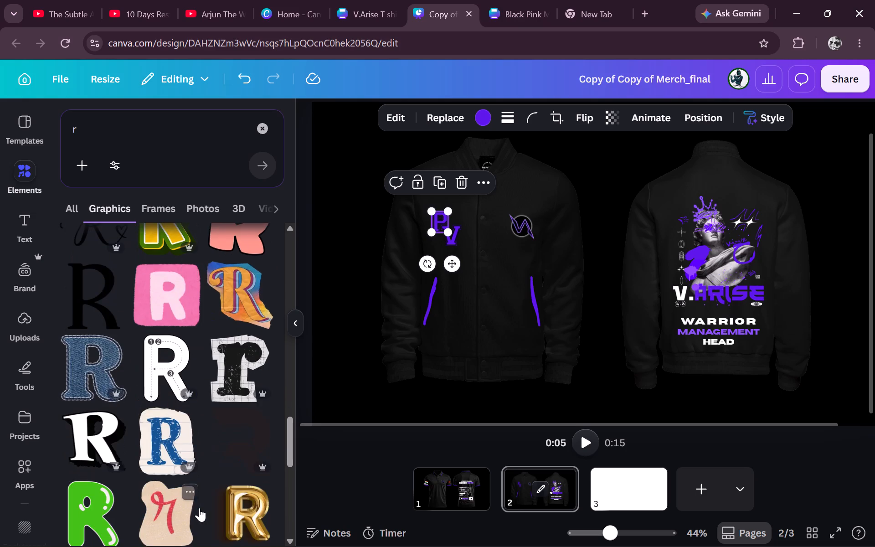
scroll(199, 508, "down", 2)
scroll(203, 379, "down", 3)
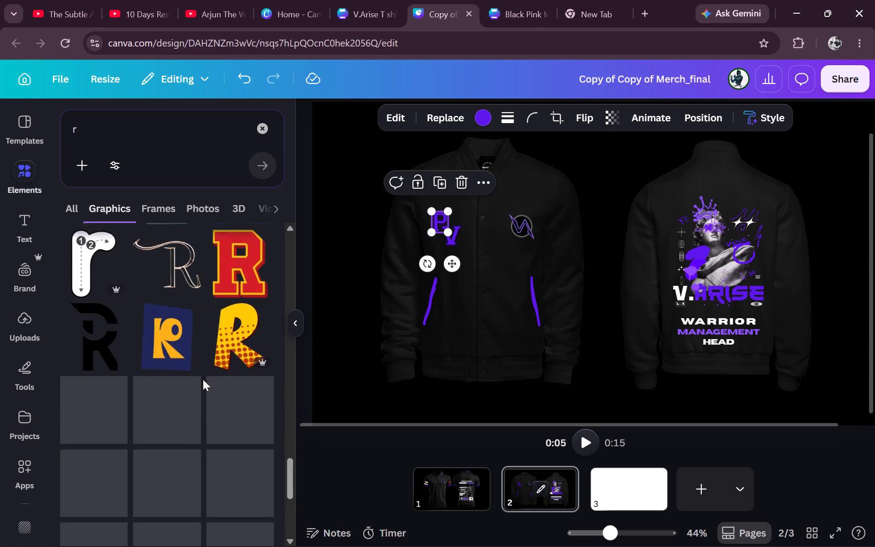
scroll(203, 379, "down", 3)
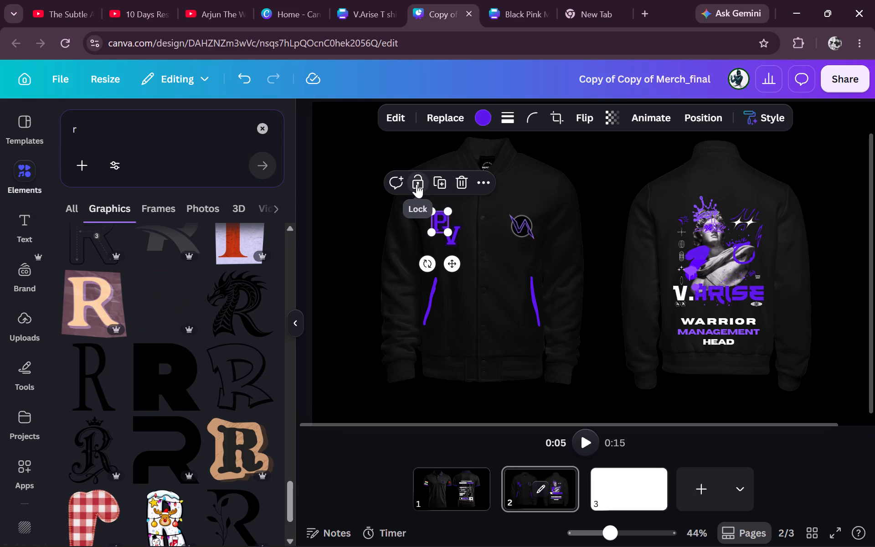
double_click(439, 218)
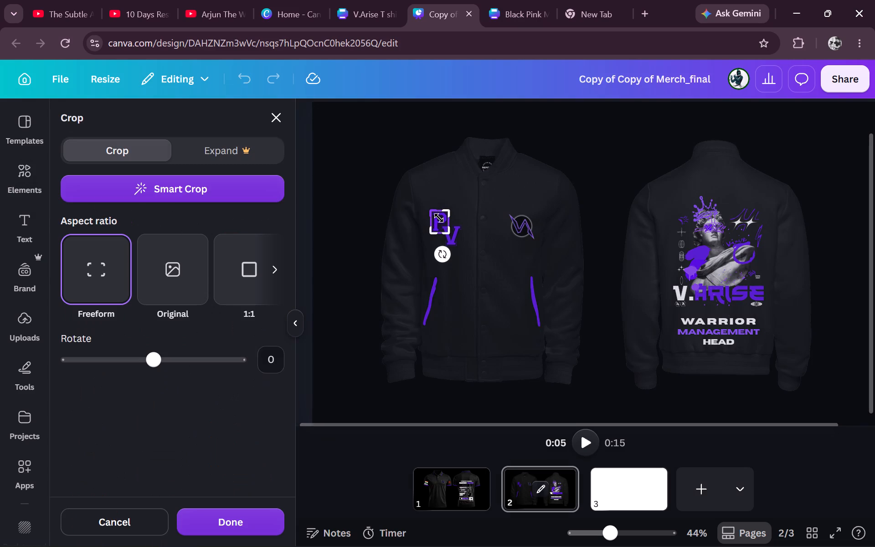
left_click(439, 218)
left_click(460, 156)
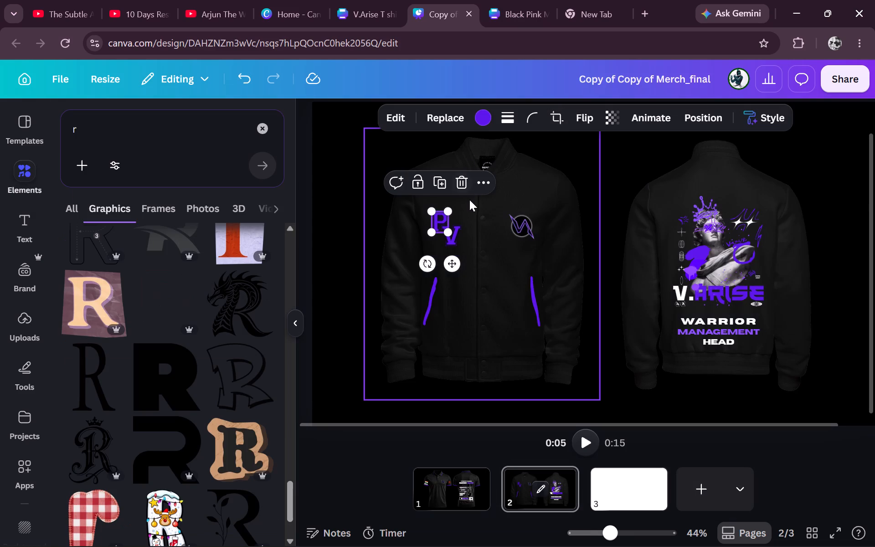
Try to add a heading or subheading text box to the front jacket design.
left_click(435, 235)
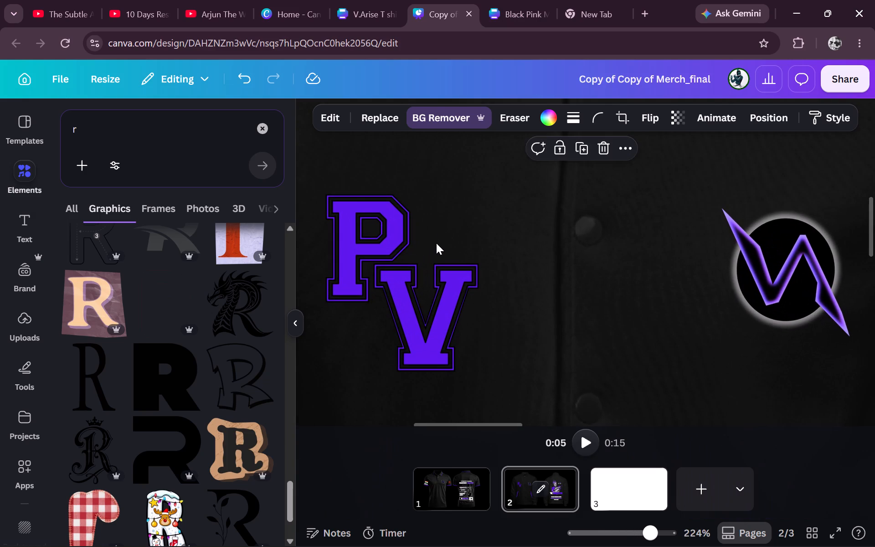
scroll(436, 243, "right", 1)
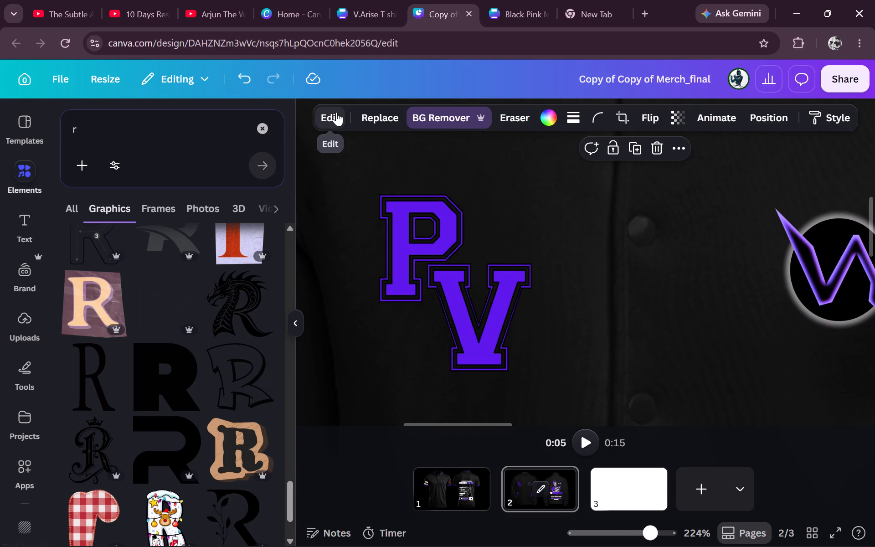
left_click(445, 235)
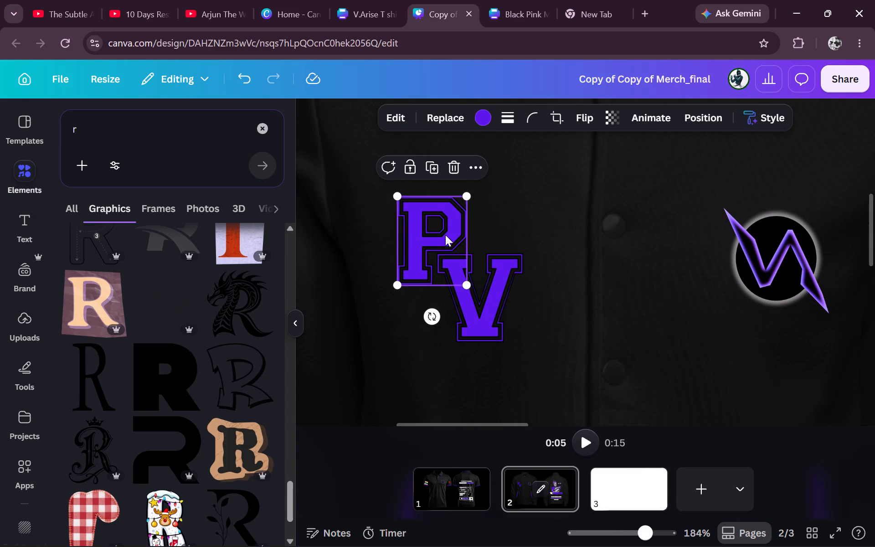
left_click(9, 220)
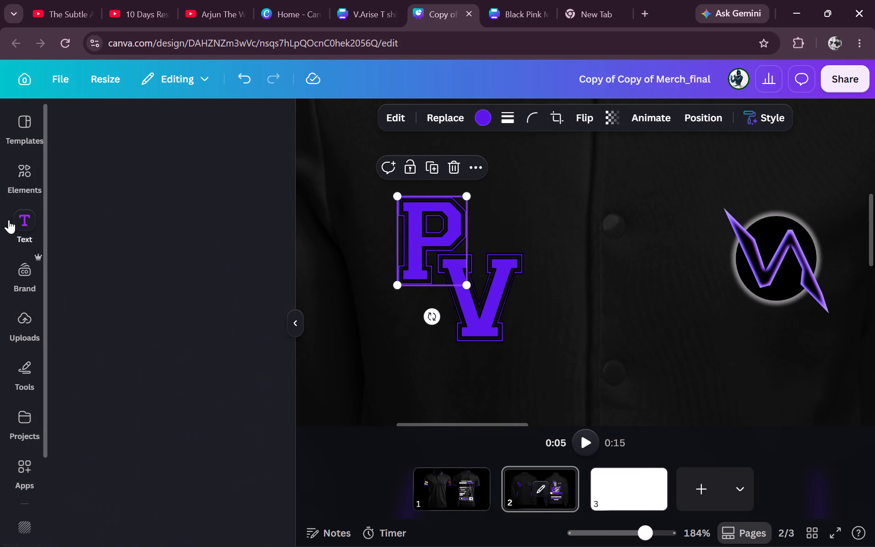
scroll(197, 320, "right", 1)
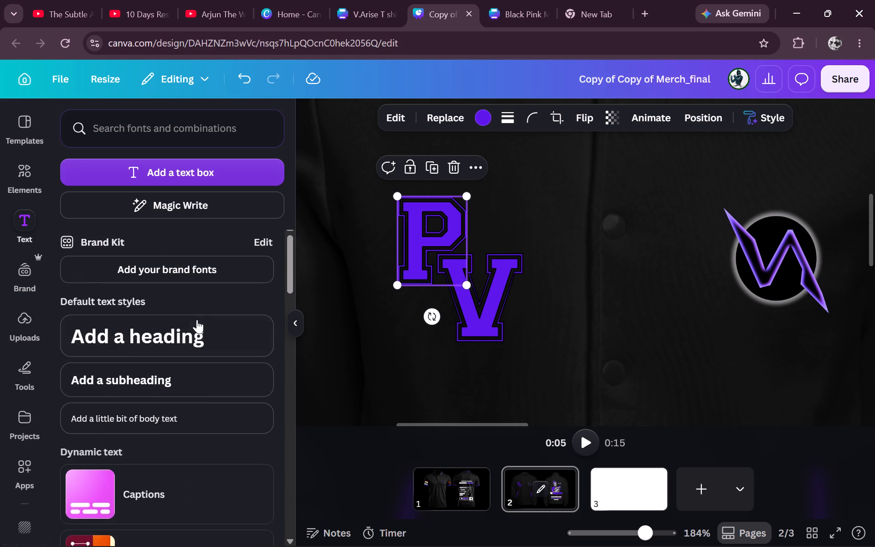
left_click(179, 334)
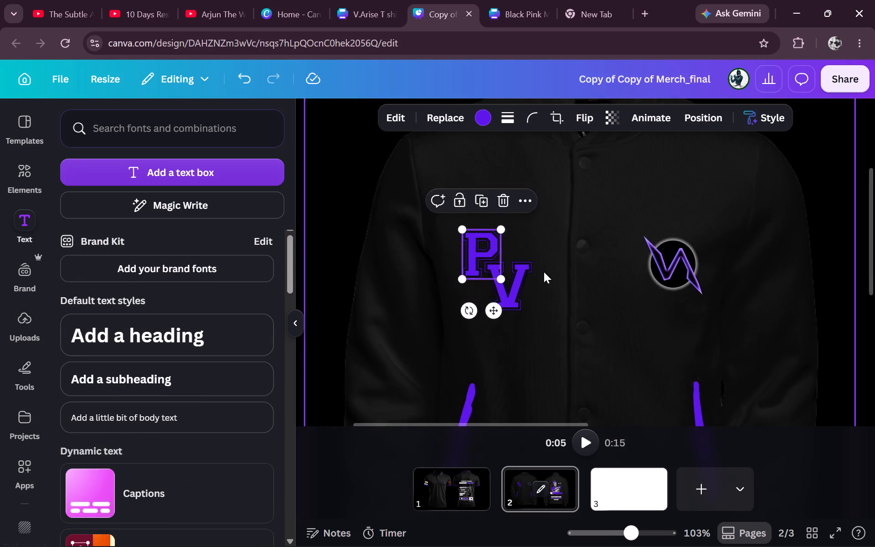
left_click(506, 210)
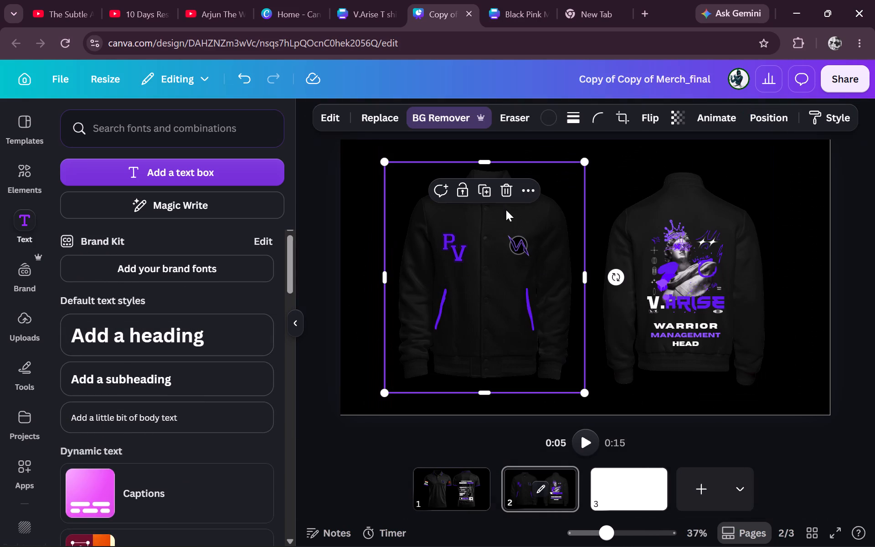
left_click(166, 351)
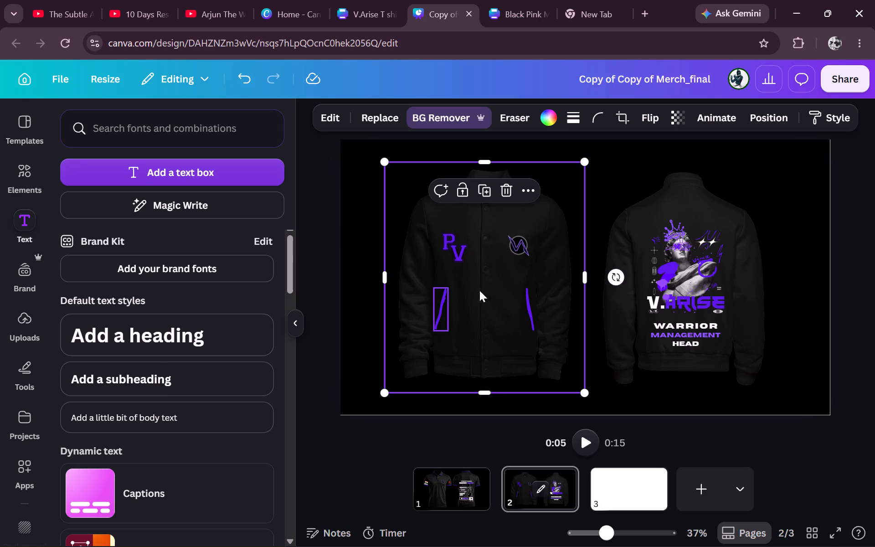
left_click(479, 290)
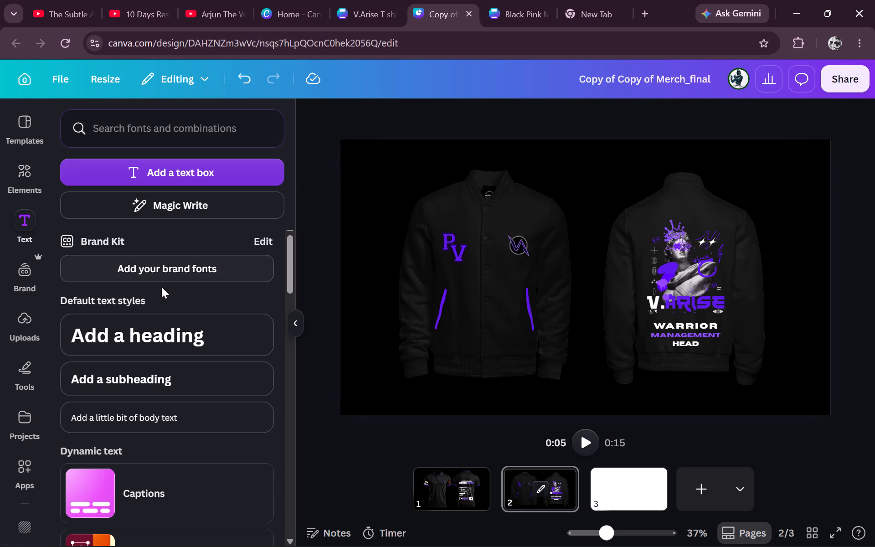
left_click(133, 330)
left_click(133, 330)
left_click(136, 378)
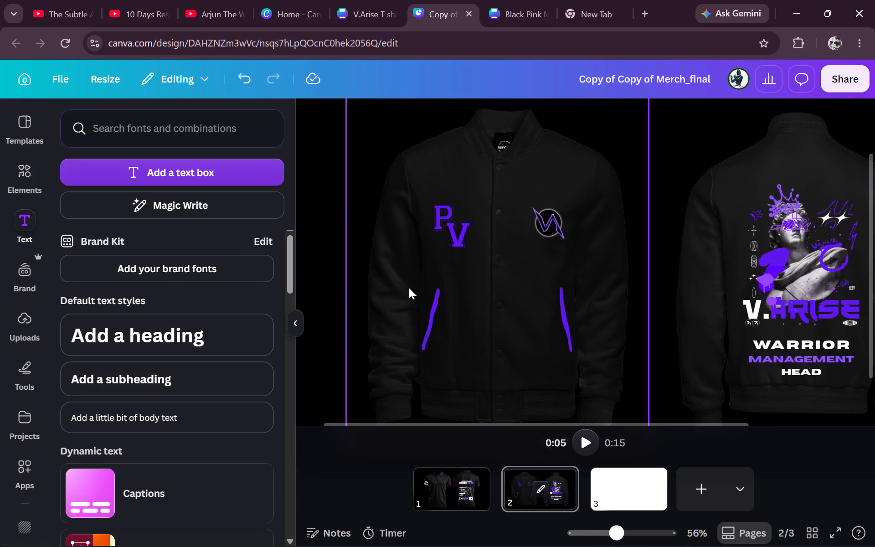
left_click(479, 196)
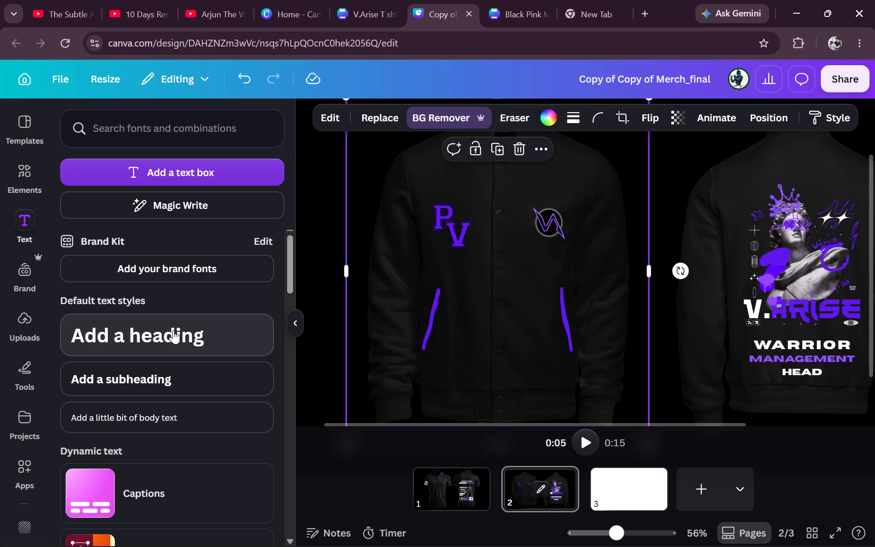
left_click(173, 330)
Duplicate the WARRIOR text and move the copy onto the front jacket, below the PV letters and the round logo.
left_click(710, 334)
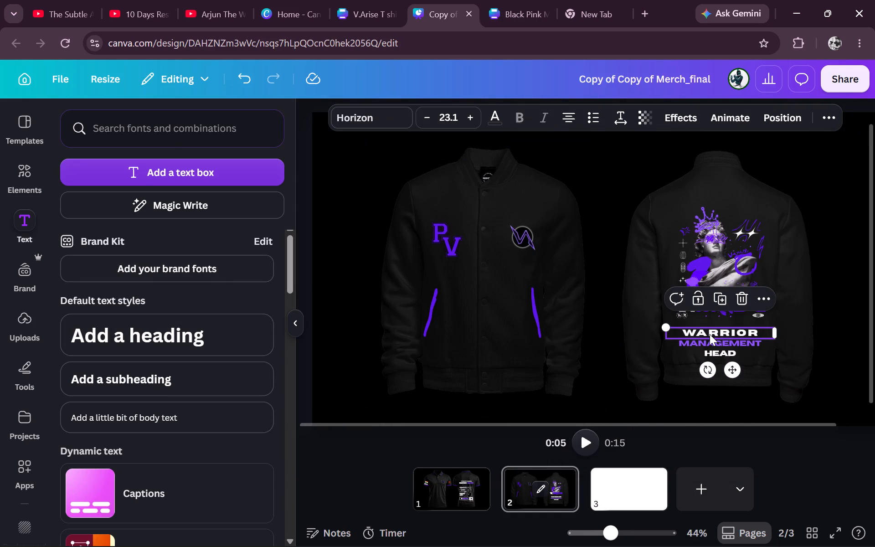
left_click(720, 297)
left_click_drag(720, 333, 507, 290)
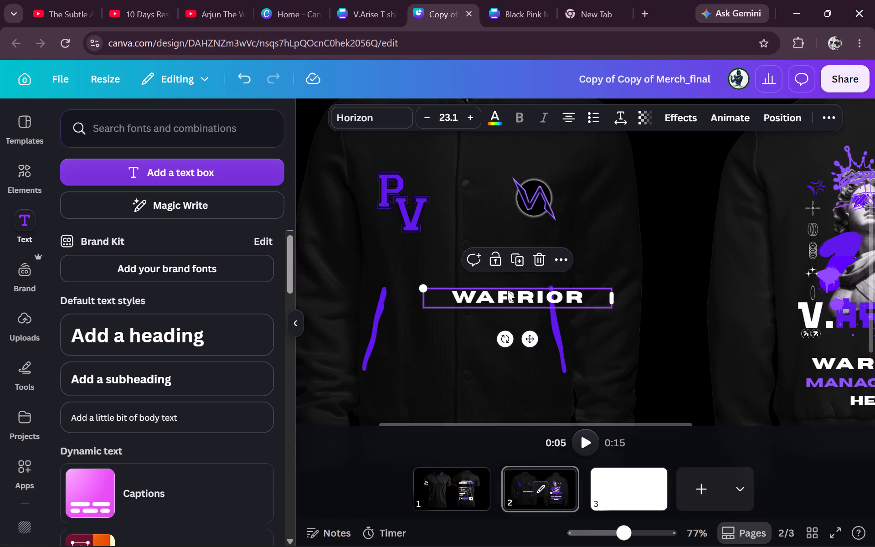
Replace the copied WARRIOR text on the front jacket with a single R.
scroll(507, 290, "right", 1)
scroll(507, 290, "up", 1)
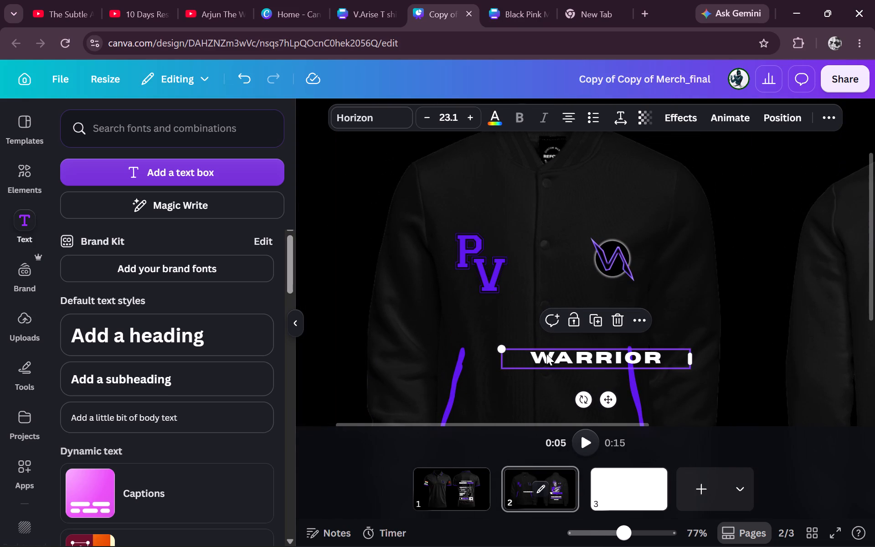
double_click(546, 354)
key("shift+r")
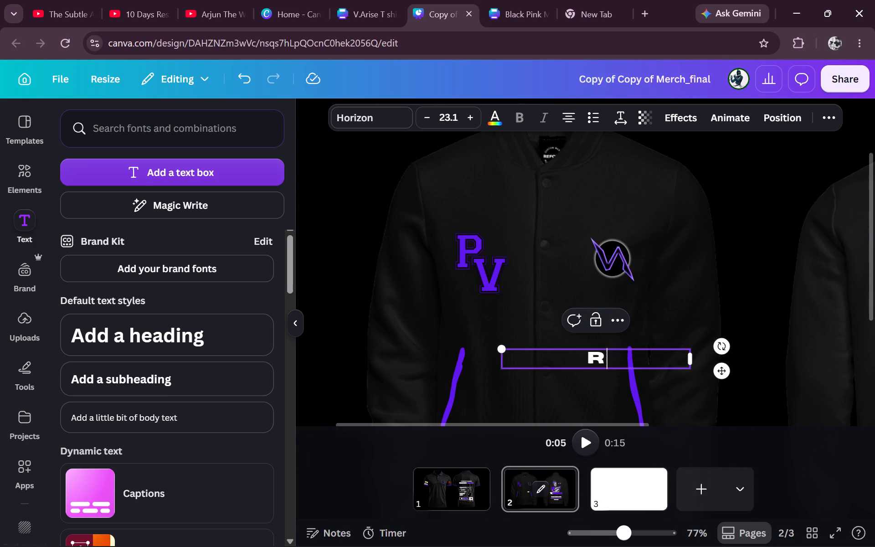
Set the R's font to ST Tokyo and narrow its text box to fit the letter.
left_click(385, 105)
left_click(384, 119)
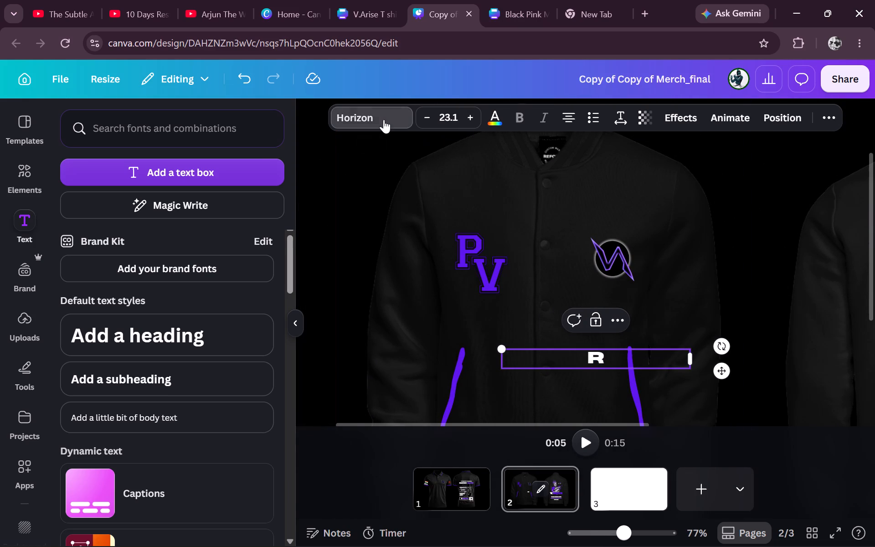
left_click(607, 354)
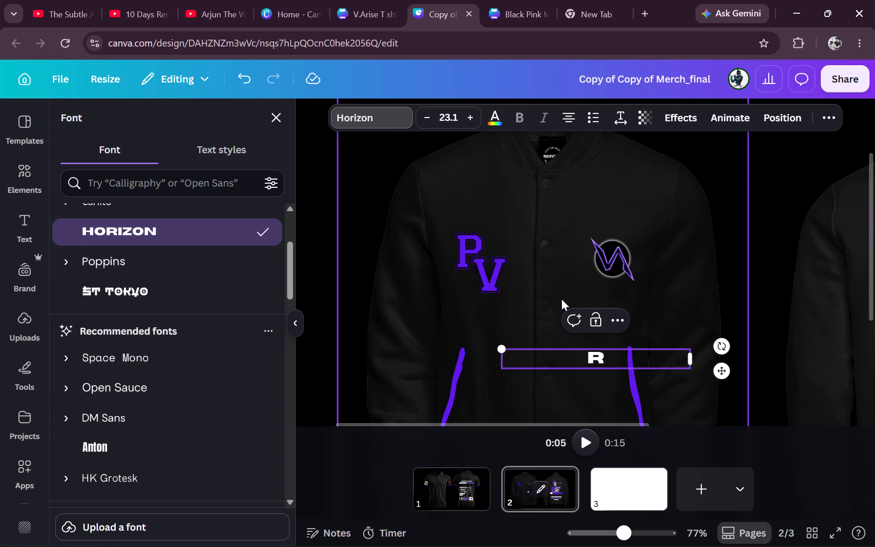
left_click_drag(610, 352, 565, 357)
left_click(565, 357)
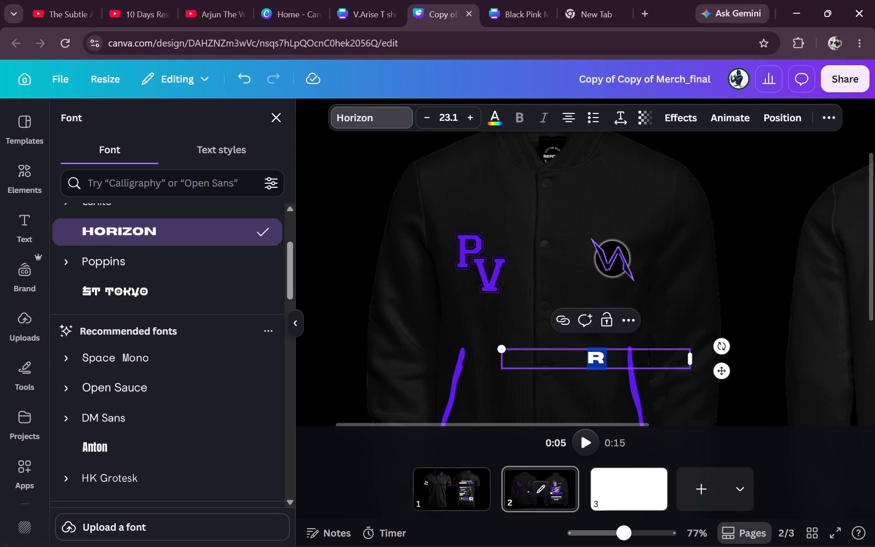
scroll(167, 376, "down", 1)
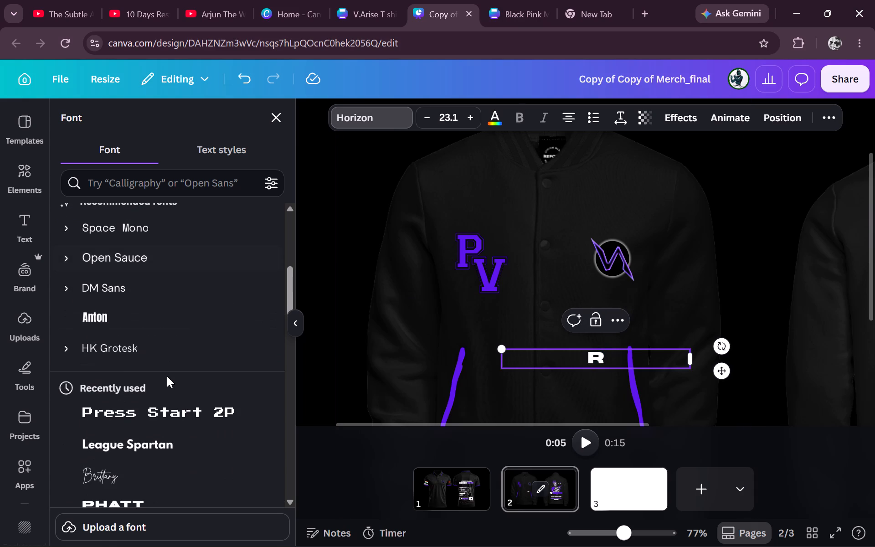
scroll(167, 376, "down", 1)
scroll(167, 376, "up", 3)
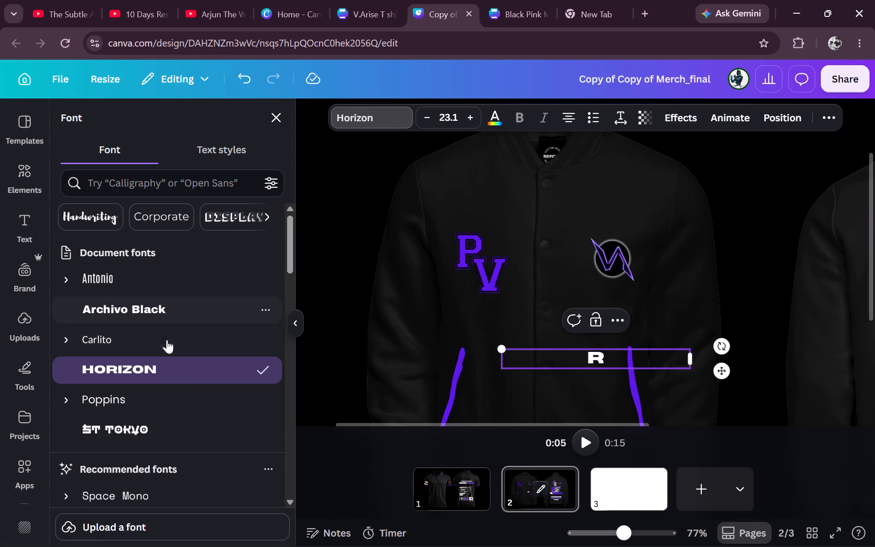
left_click(156, 424)
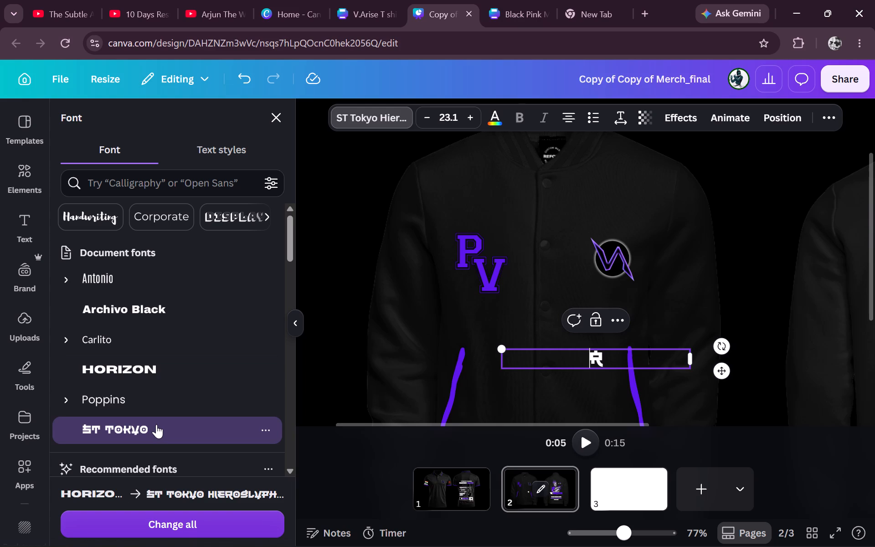
left_click_drag(690, 360, 525, 357)
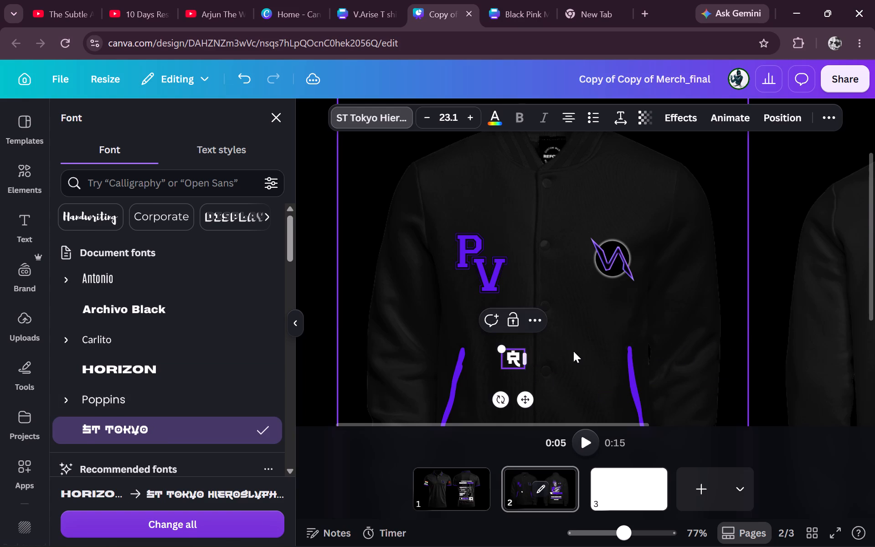
Delete the purple V letter graphic from the front jacket.
left_click(573, 351)
left_click(491, 273)
key("Delete")
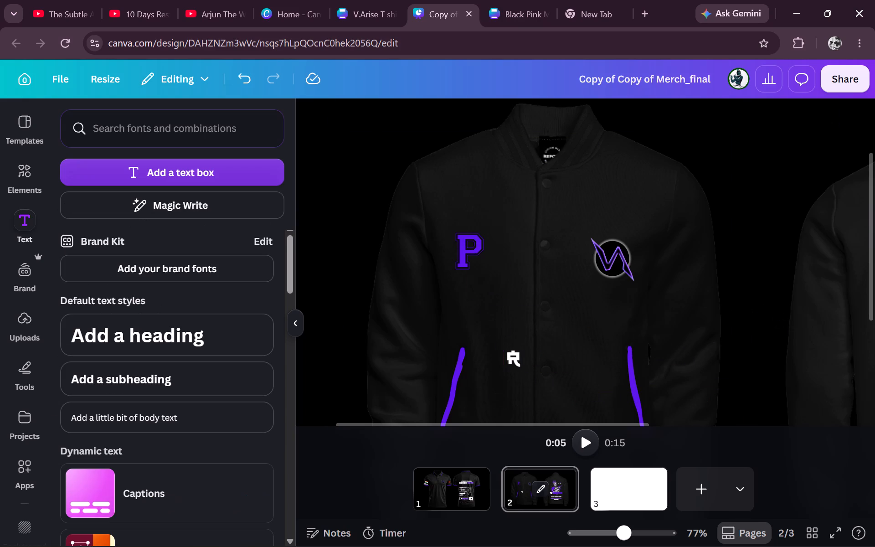
Move the R over the purple P graphic on the chest and enlarge it to font size 59.9 to cover the P.
left_click_drag(512, 360, 481, 261)
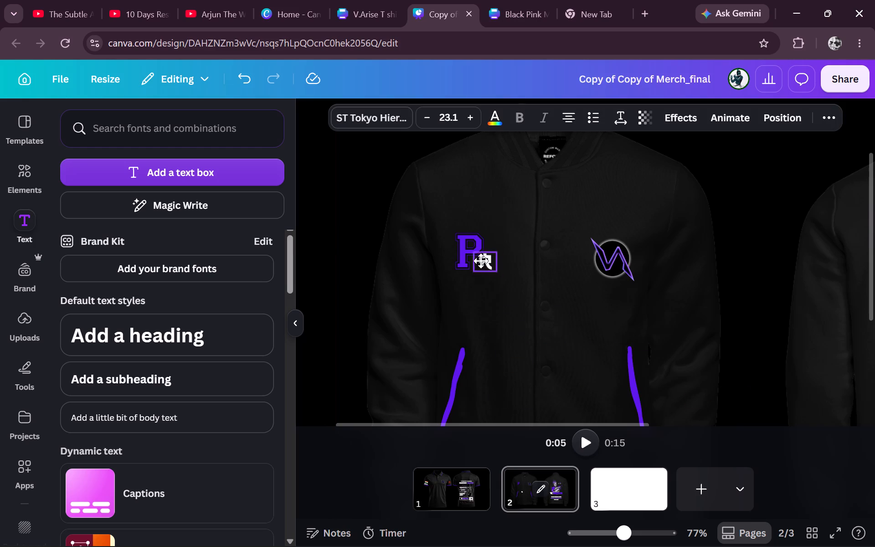
left_click_drag(481, 261, 464, 244)
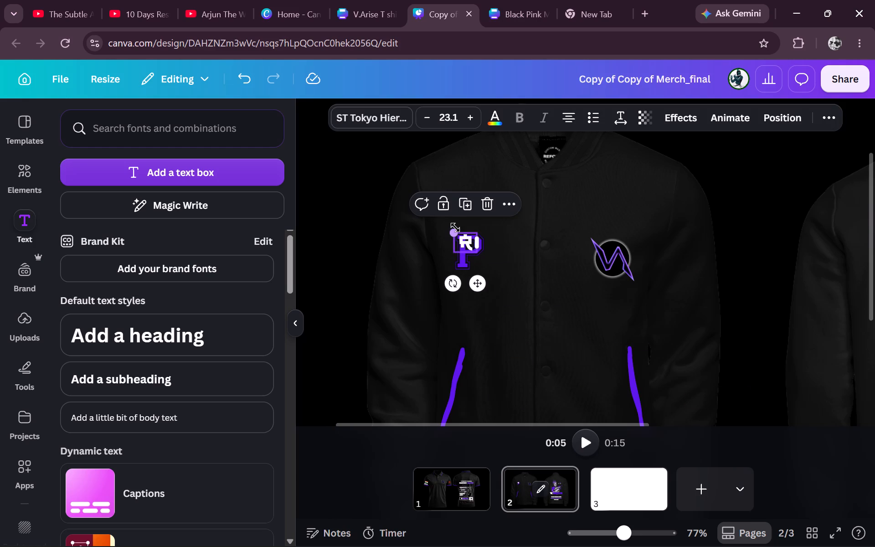
left_click_drag(455, 227, 412, 197)
left_click_drag(429, 211, 452, 238)
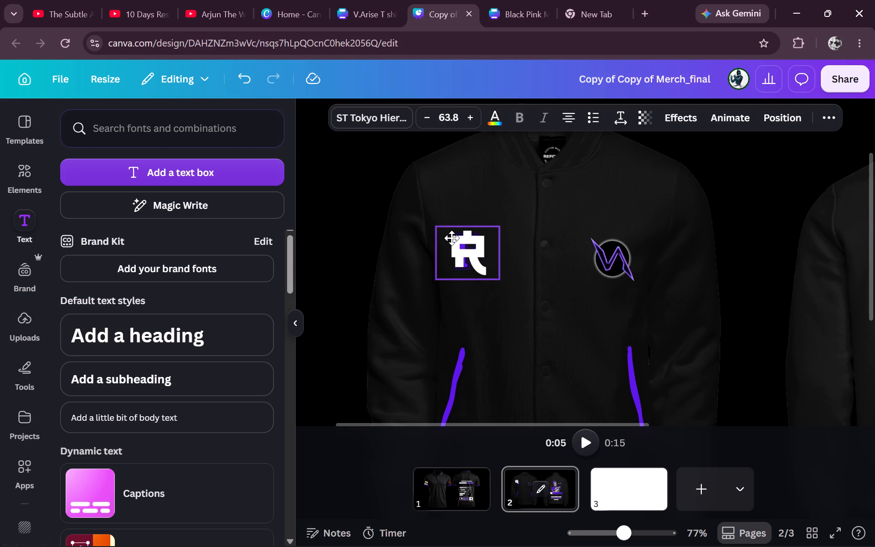
left_click_drag(452, 238, 455, 238)
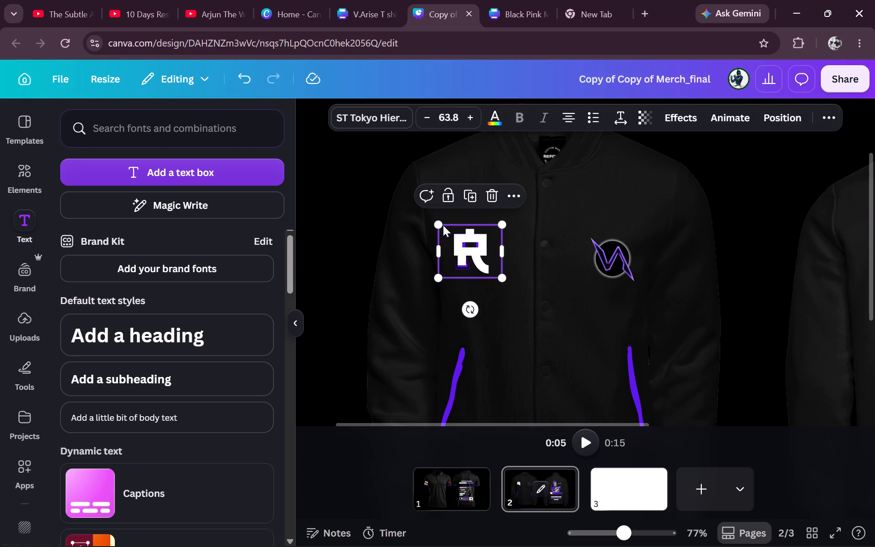
left_click_drag(507, 280, 496, 276)
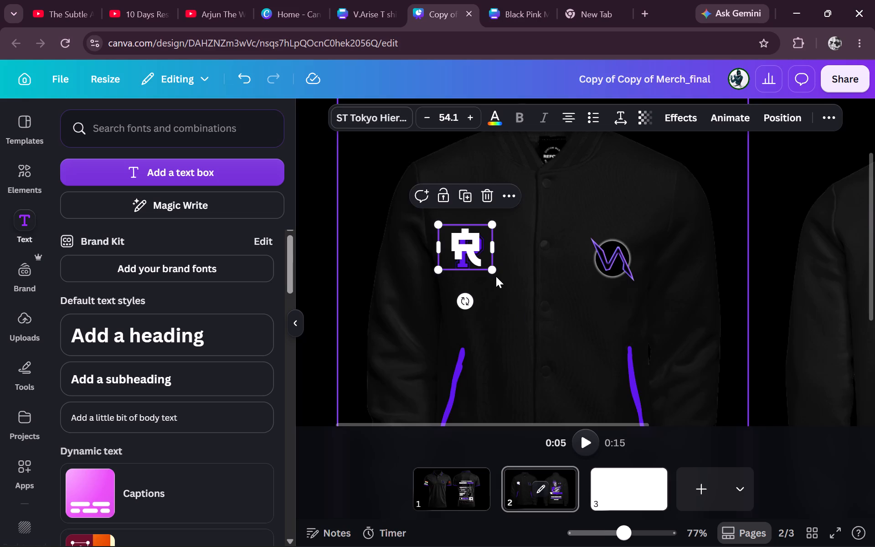
left_click_drag(427, 191, 436, 210)
left_click_drag(498, 183, 509, 171)
left_click_drag(458, 204, 451, 202)
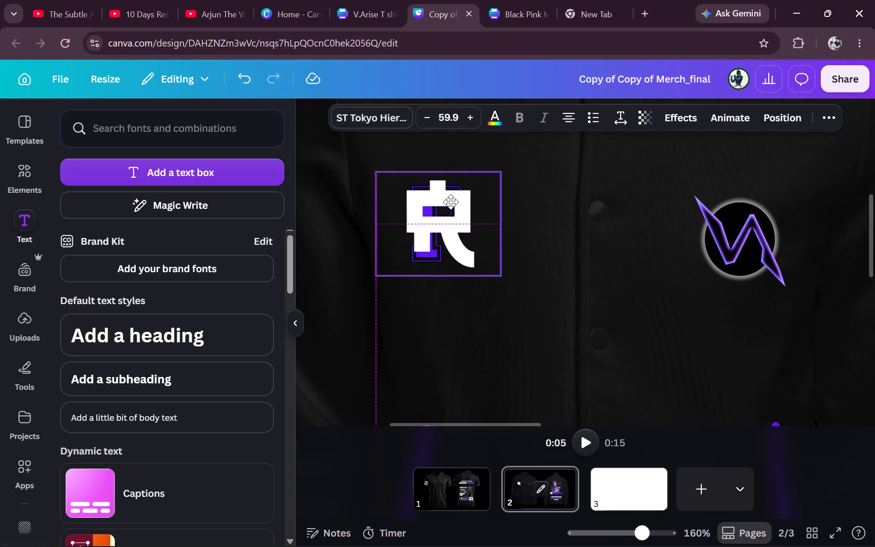
left_click_drag(451, 202, 450, 202)
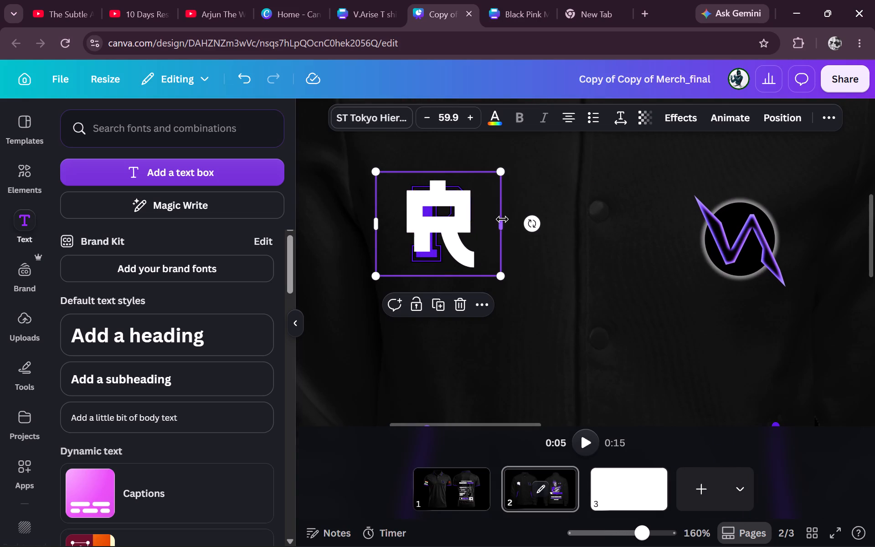
Duplicate the R, offset the copy diagonally down beside it, and change the copy's text to C.
left_click(438, 312)
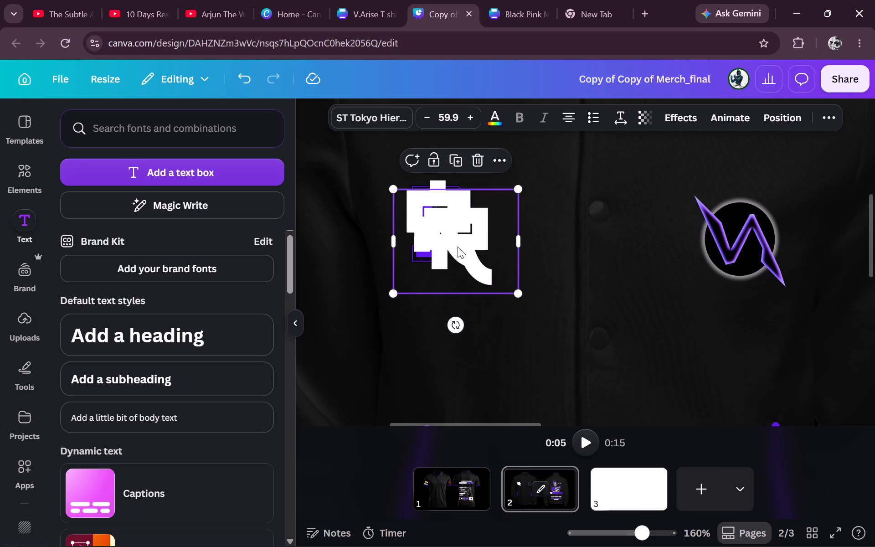
left_click_drag(458, 247, 510, 266)
left_click(510, 266)
key("c")
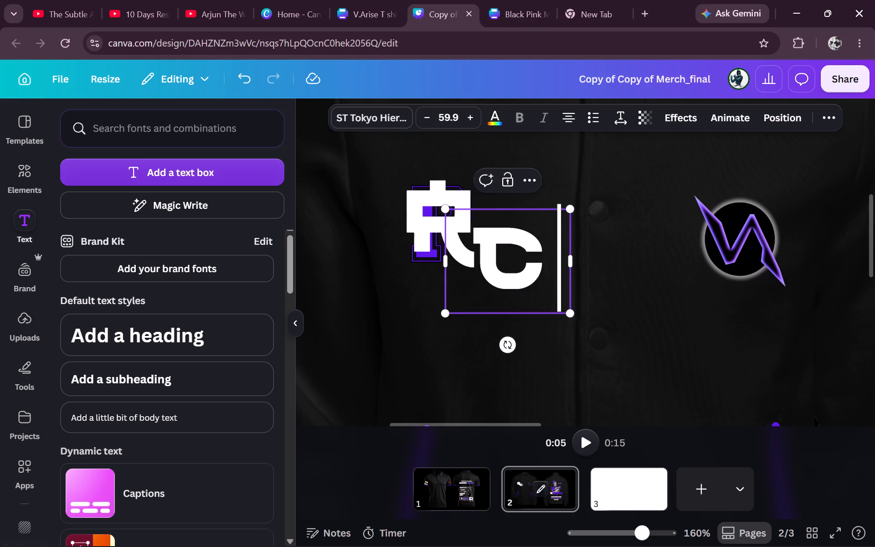
left_click(641, 273)
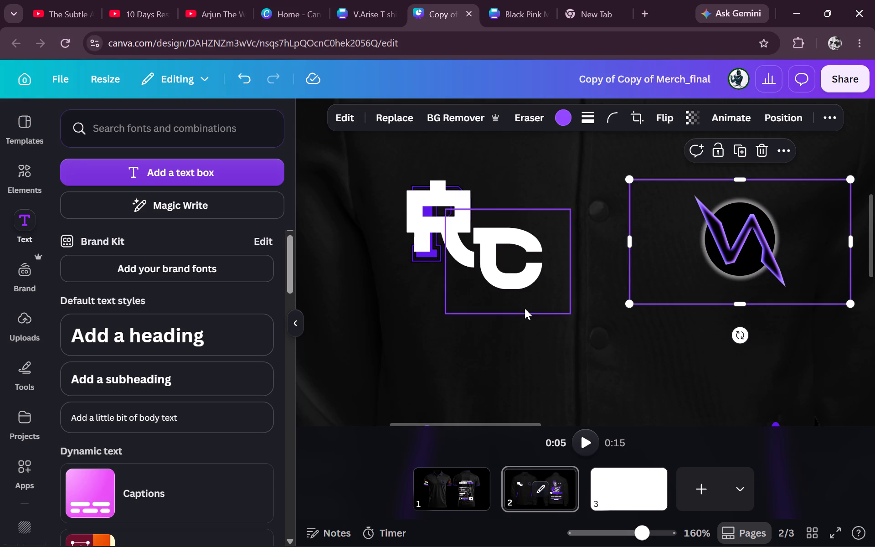
left_click(634, 216)
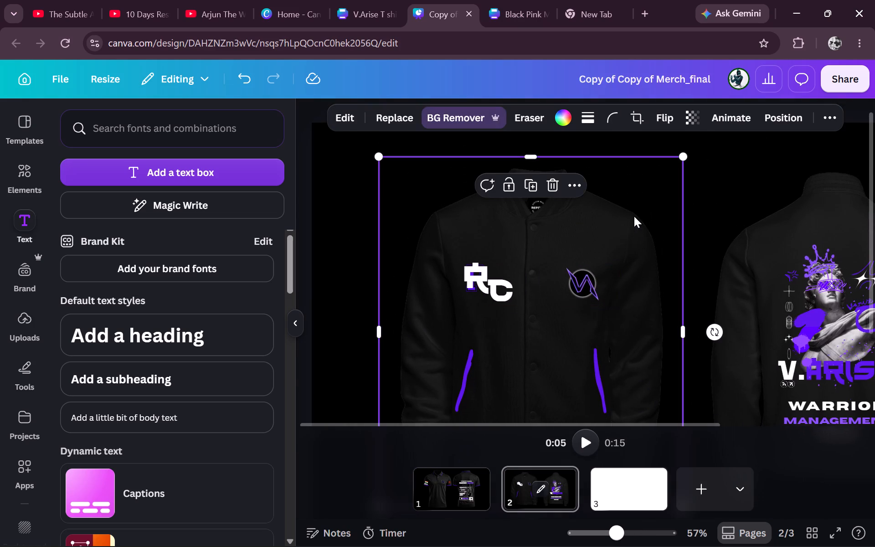
Scale the R down to font size 52.1 and the C to 49.4, keeping them diagonally offset close together.
left_click_drag(491, 299, 495, 304)
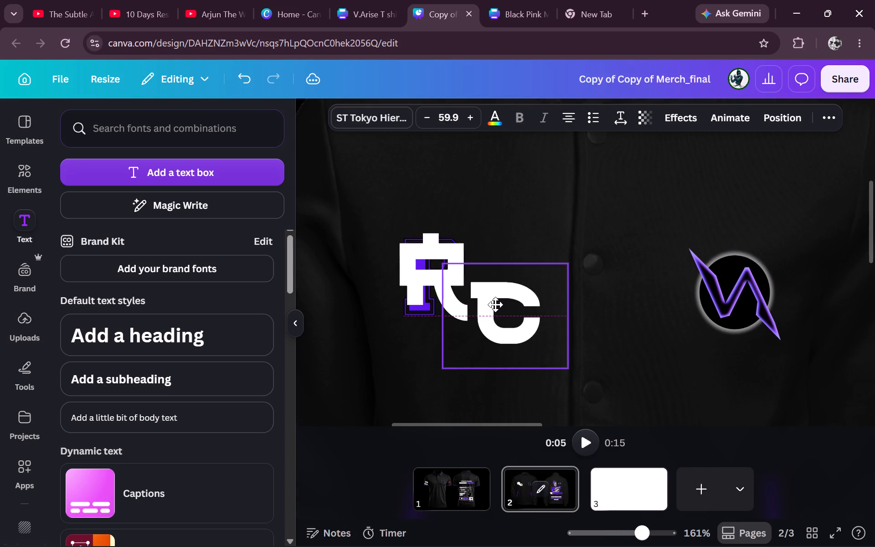
left_click_drag(495, 304, 495, 304)
left_click_drag(566, 369, 535, 361)
left_click(412, 283)
left_click_drag(498, 330, 473, 324)
left_click_drag(495, 312, 488, 310)
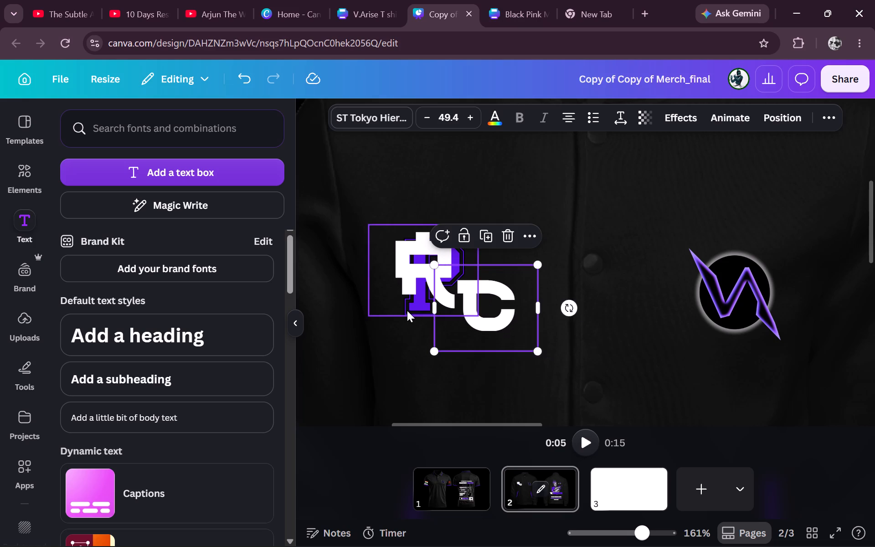
Shift the R clear of the purple P graphic and delete the P from the front jacket.
left_click(406, 311)
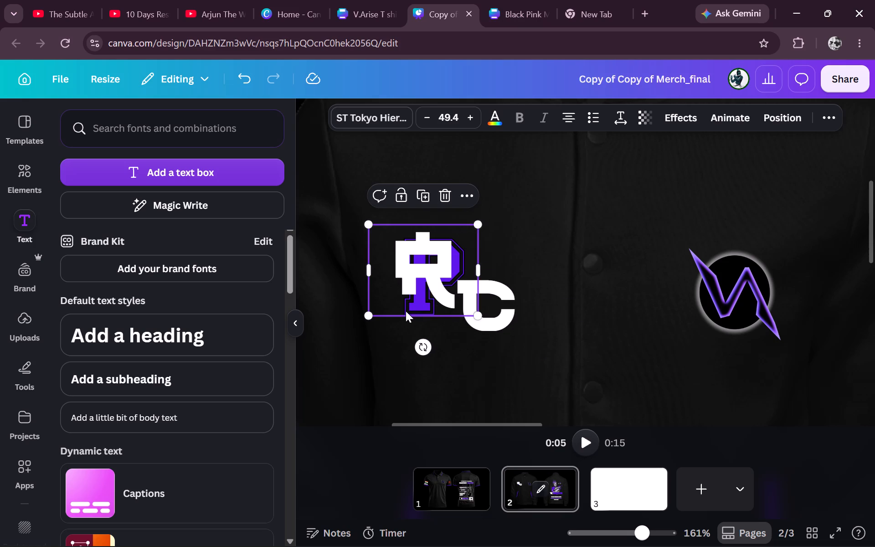
left_click_drag(409, 303, 408, 263)
left_click(411, 300)
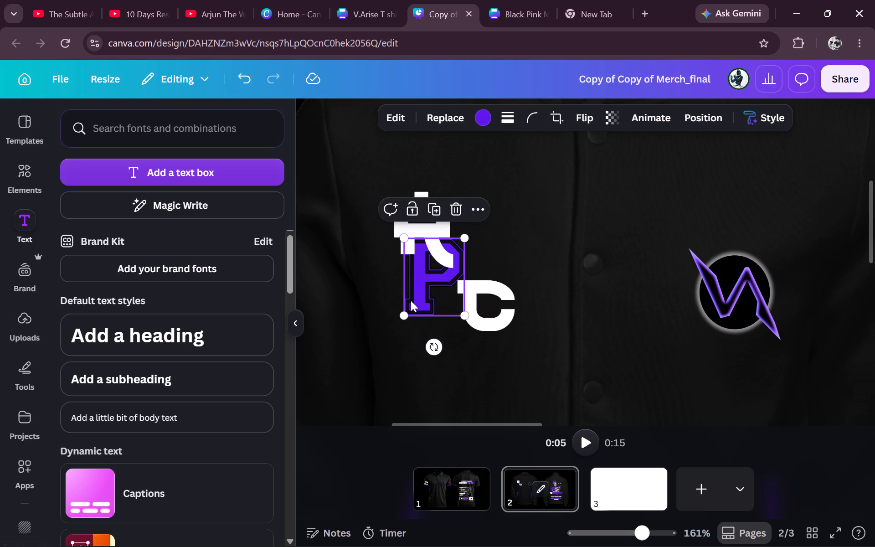
key("Delete")
Reposition the R so it sits diagonally above and tight against the C.
left_click_drag(413, 238, 409, 270)
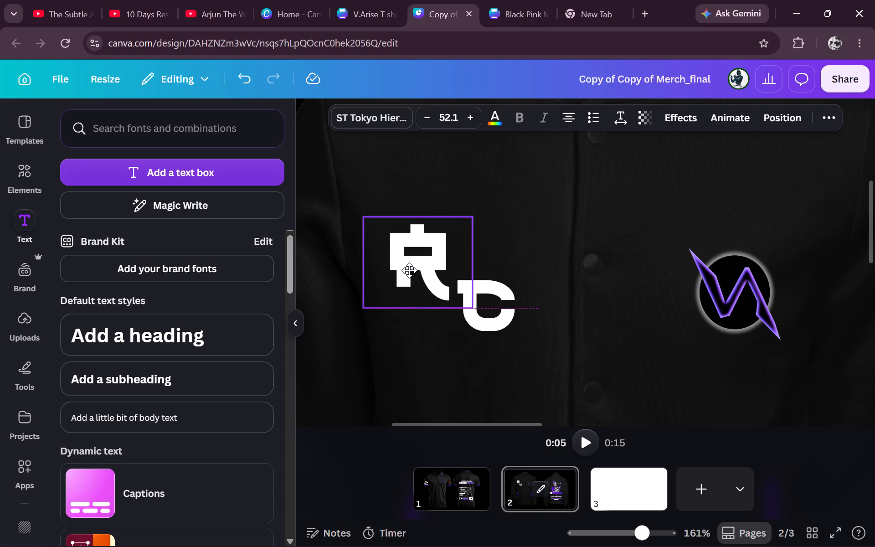
left_click_drag(409, 270, 410, 282)
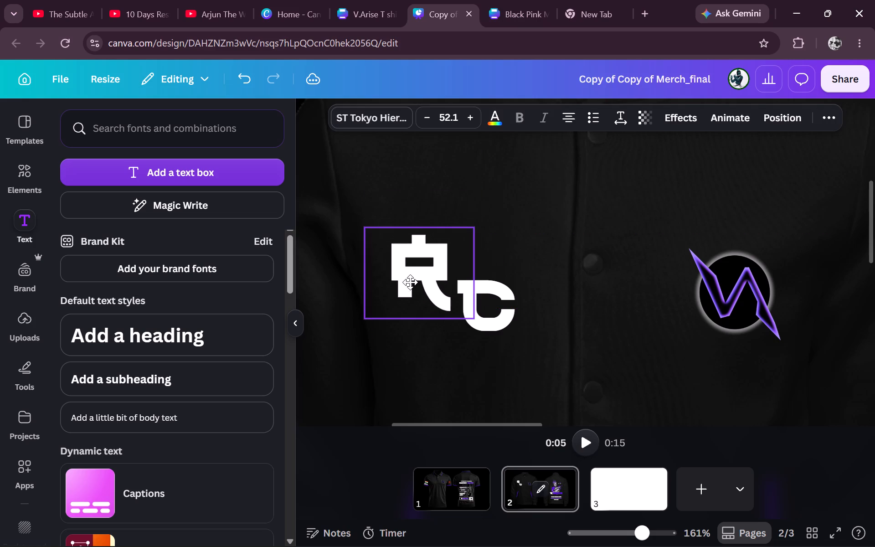
left_click_drag(410, 282, 412, 283)
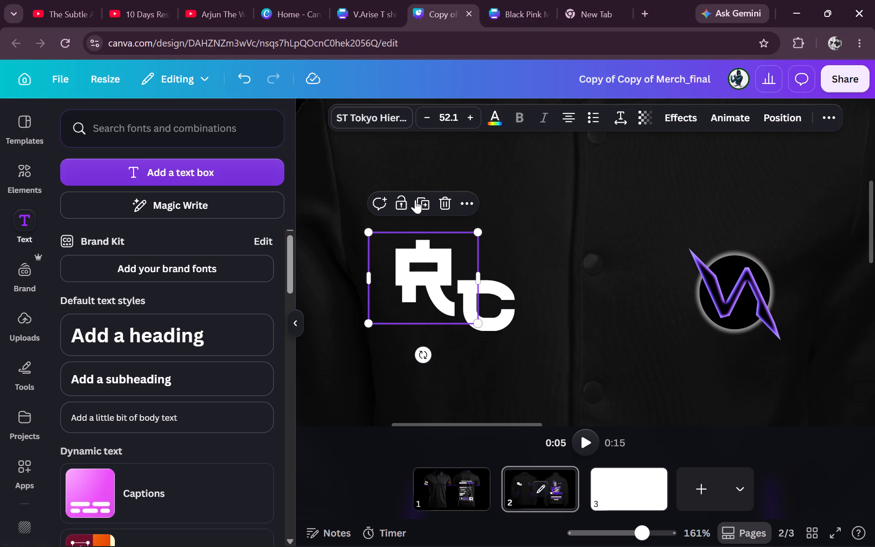
Recolour the R and C together to the dark purple from the existing text colours.
left_click(501, 309, "shift")
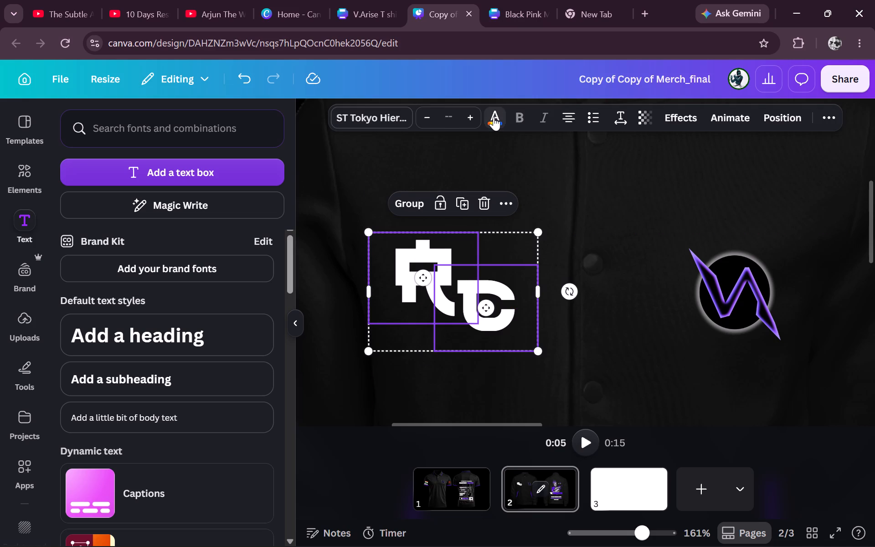
left_click(494, 117)
left_click(136, 218)
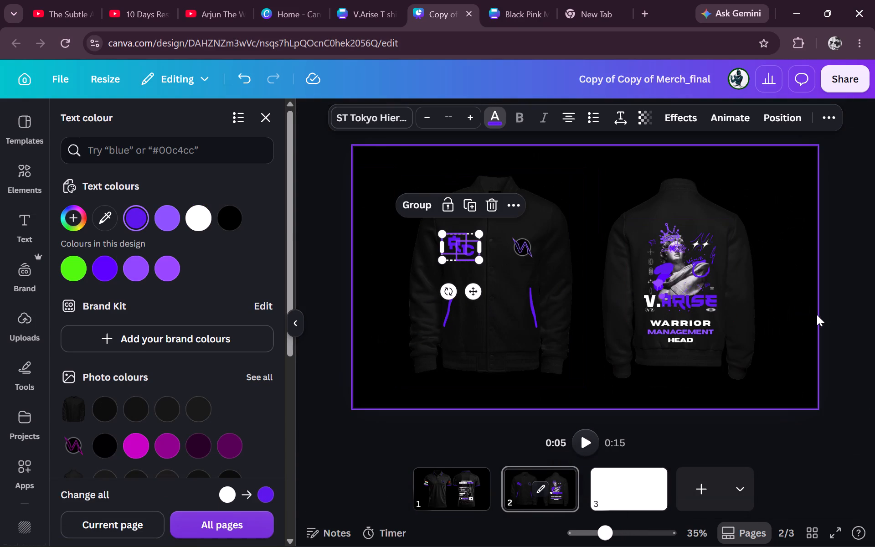
left_click(817, 315)
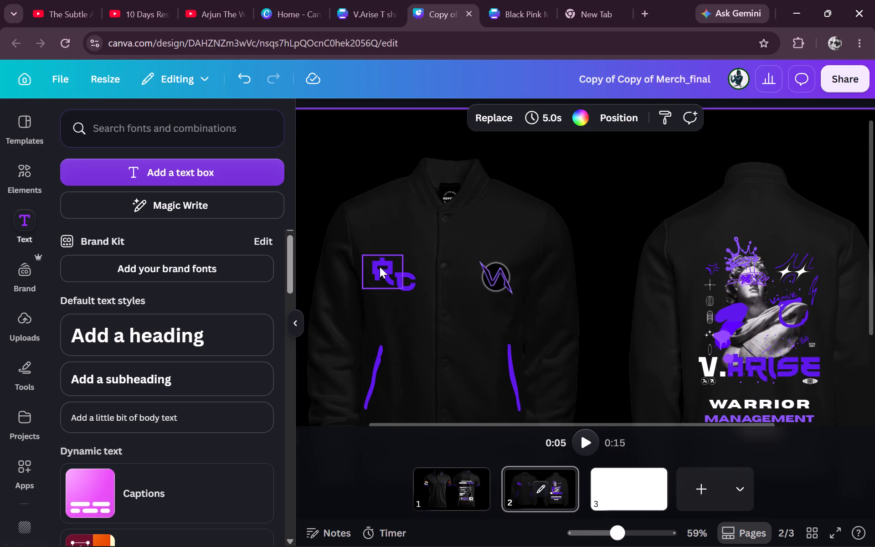
Reduce the font size of the R on the front jacket to 47.1.
left_click(374, 271)
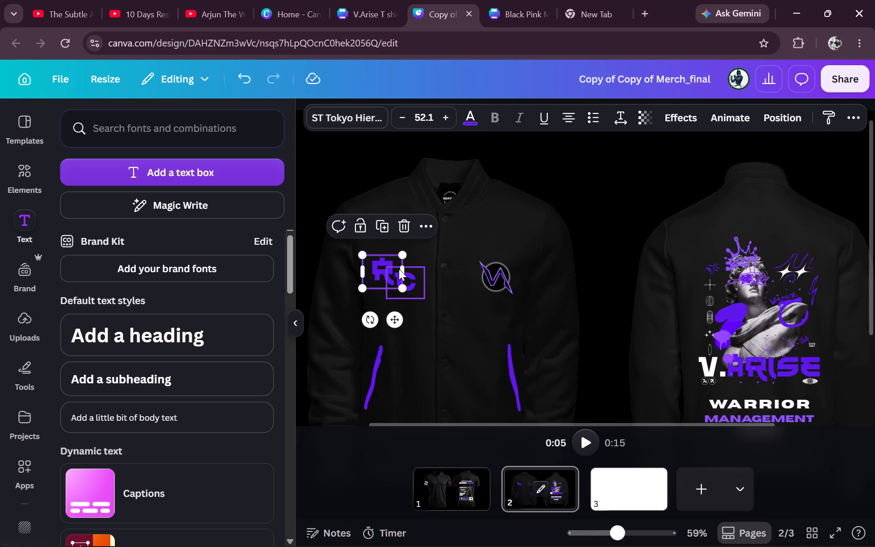
triple_click(412, 115)
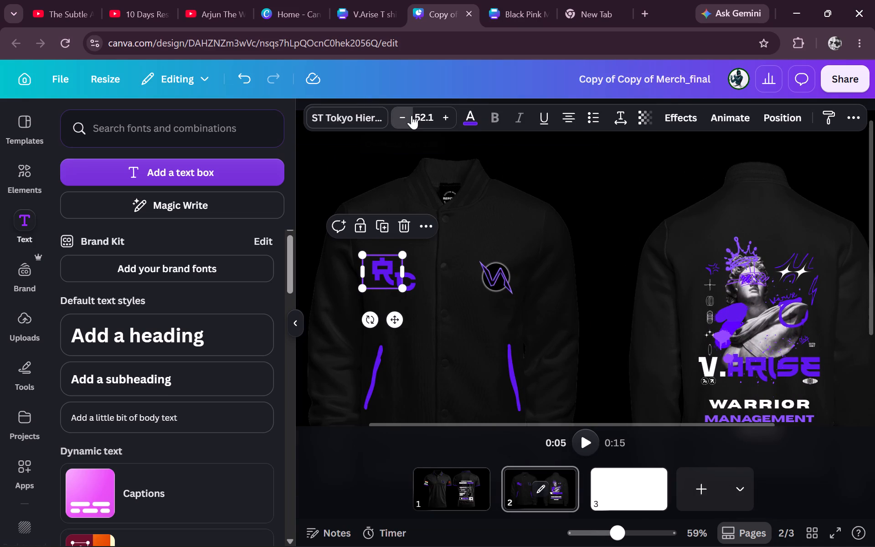
double_click(412, 115)
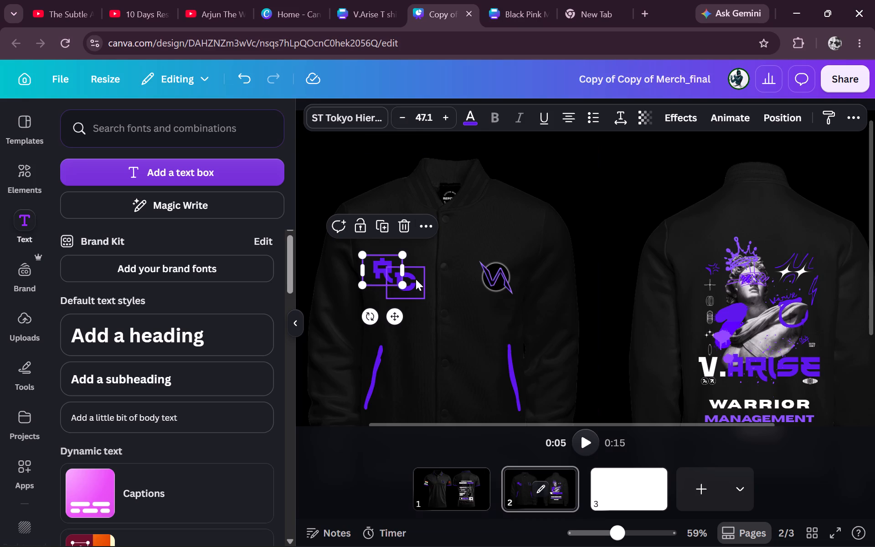
Reduce the font size of the C on the front jacket to 45.4.
left_click(416, 279)
triple_click(402, 123)
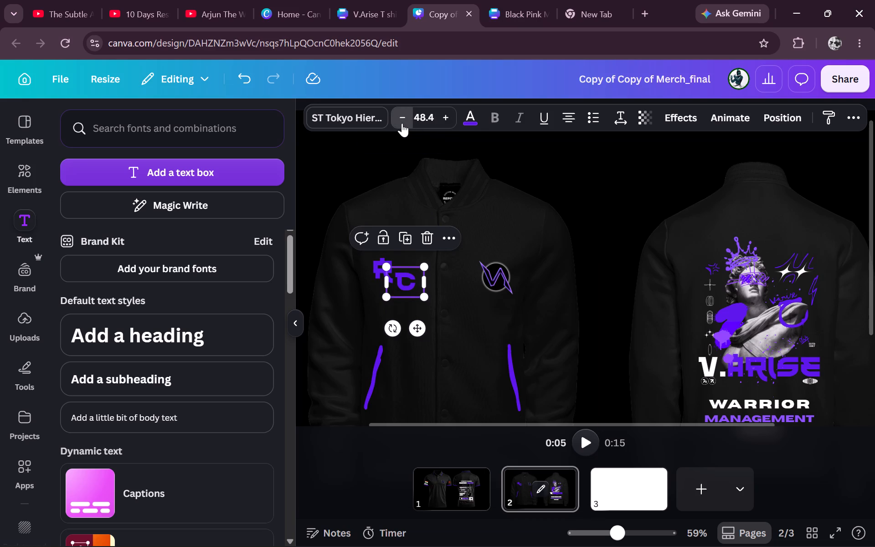
left_click(402, 123)
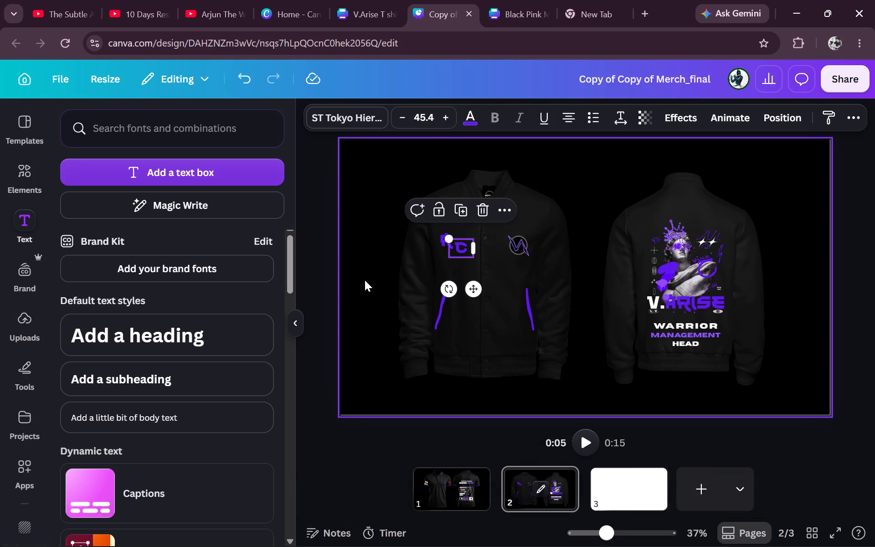
left_click(349, 283)
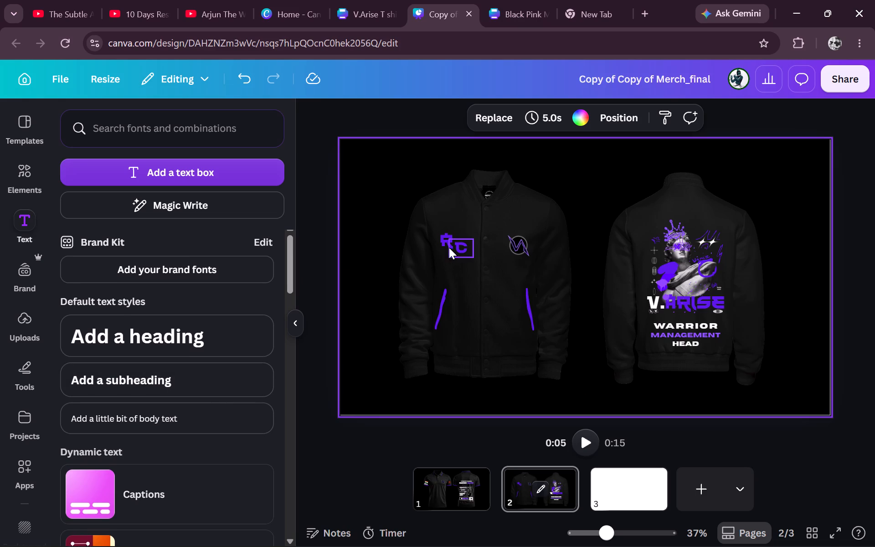
Browse the popular fonts for an alternative typeface for the R on the front jacket.
left_click(444, 236)
left_click(358, 108)
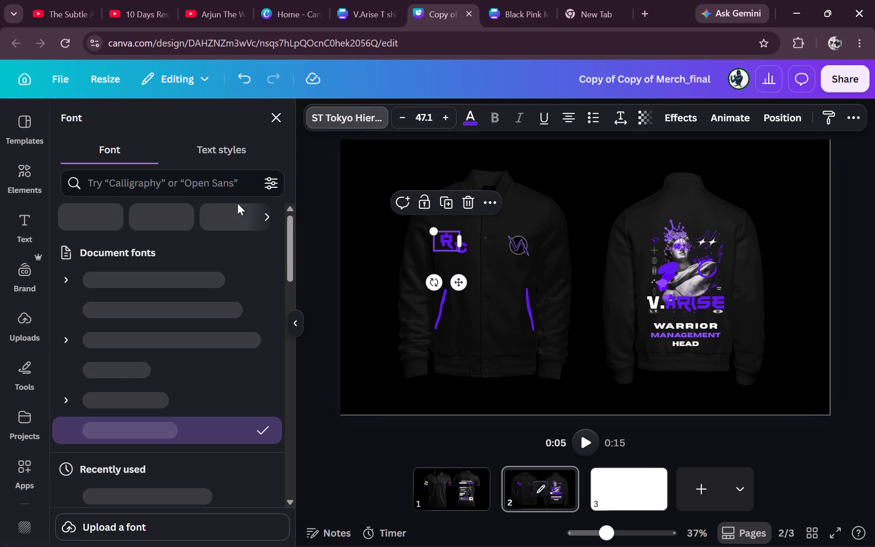
scroll(121, 352, "down", 4)
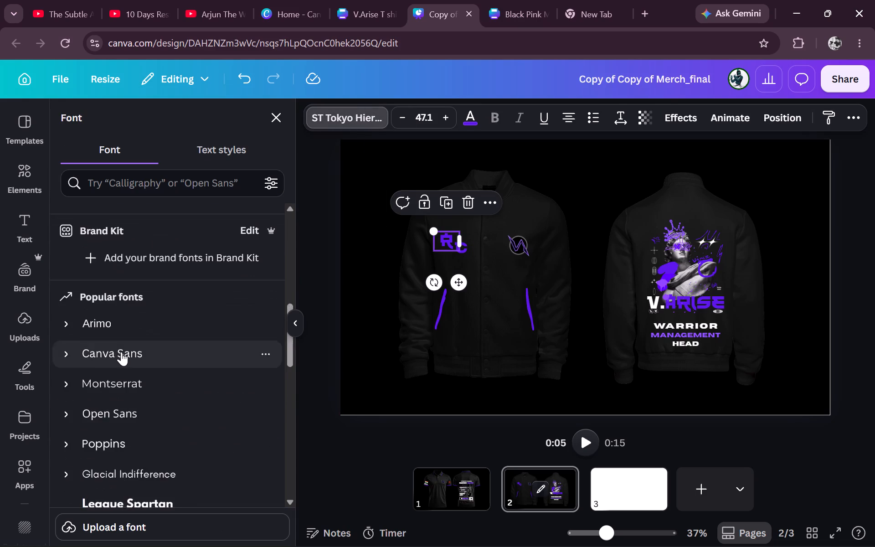
scroll(121, 352, "down", 7)
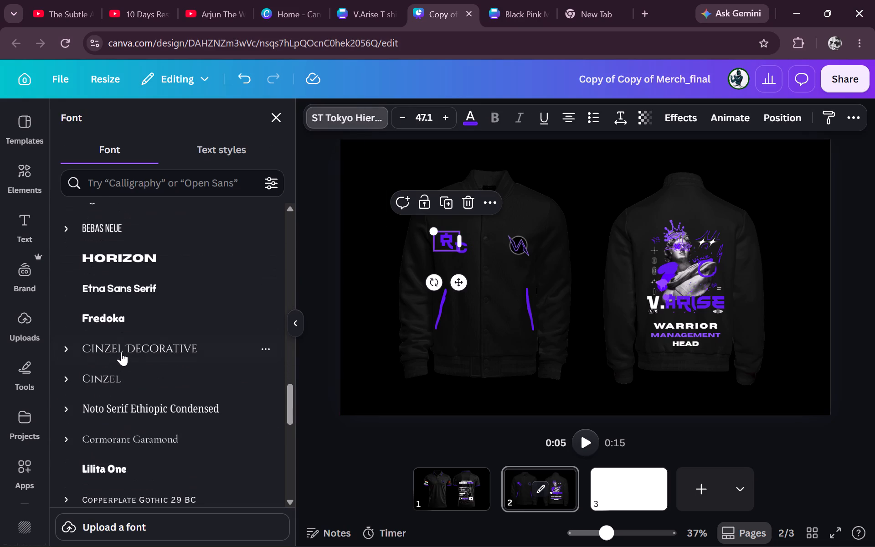
scroll(121, 352, "down", 4)
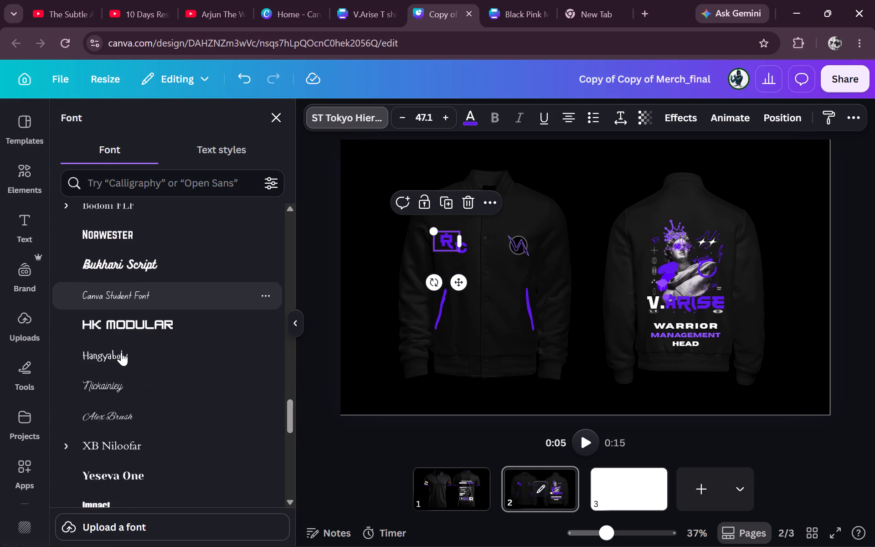
scroll(121, 352, "down", 6)
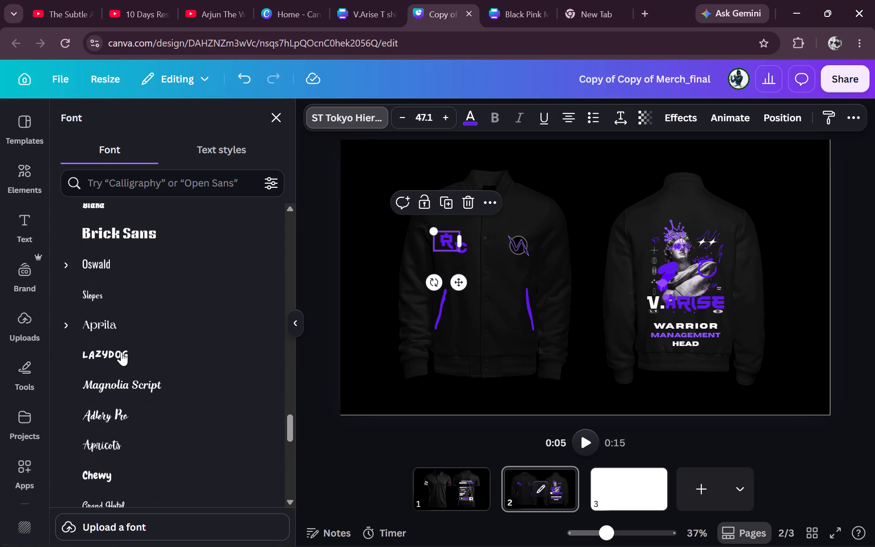
scroll(121, 352, "down", 3)
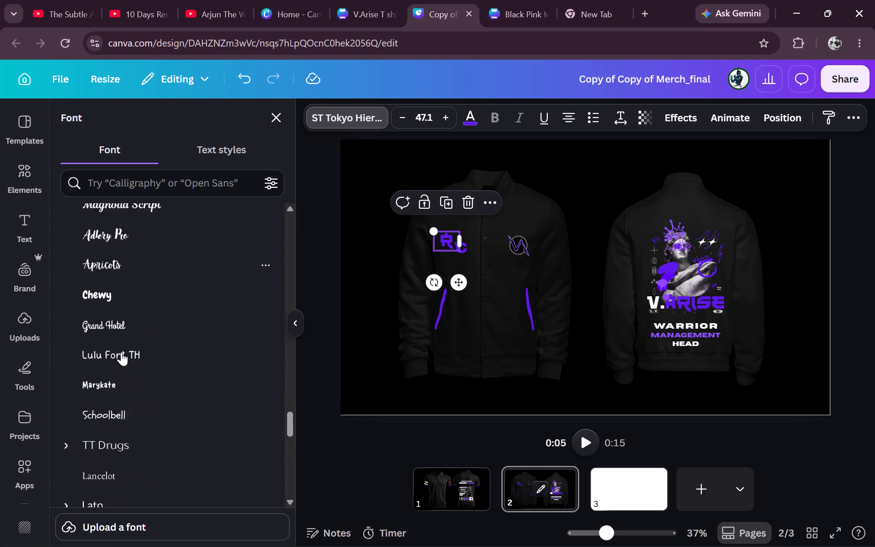
scroll(121, 352, "down", 3)
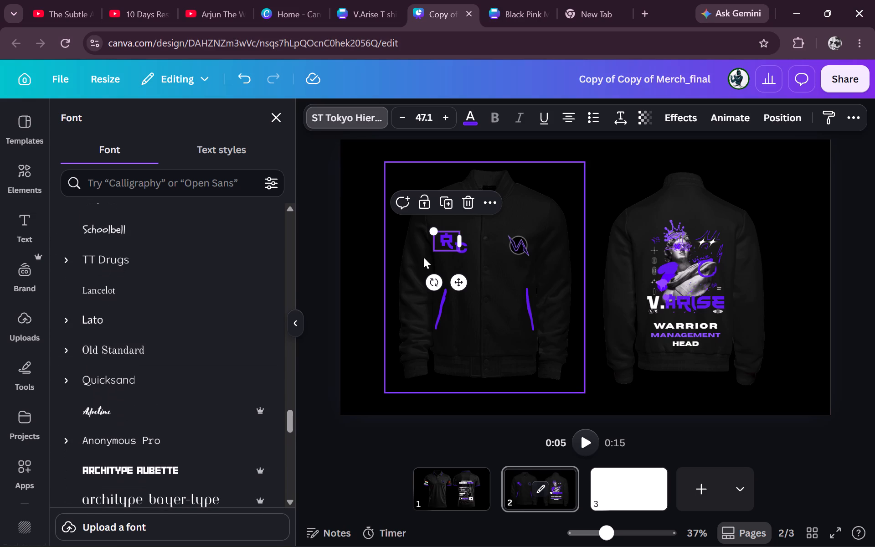
left_click(398, 273)
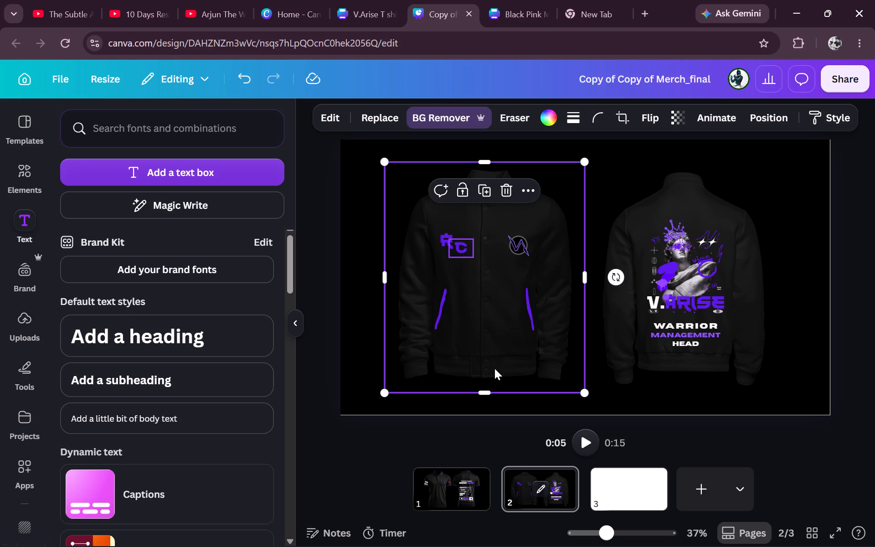
Look further through the font list, into the English fonts starting with A, for an alternative typeface for the R.
left_click(445, 242)
left_click(377, 124)
scroll(160, 411, "down", 2)
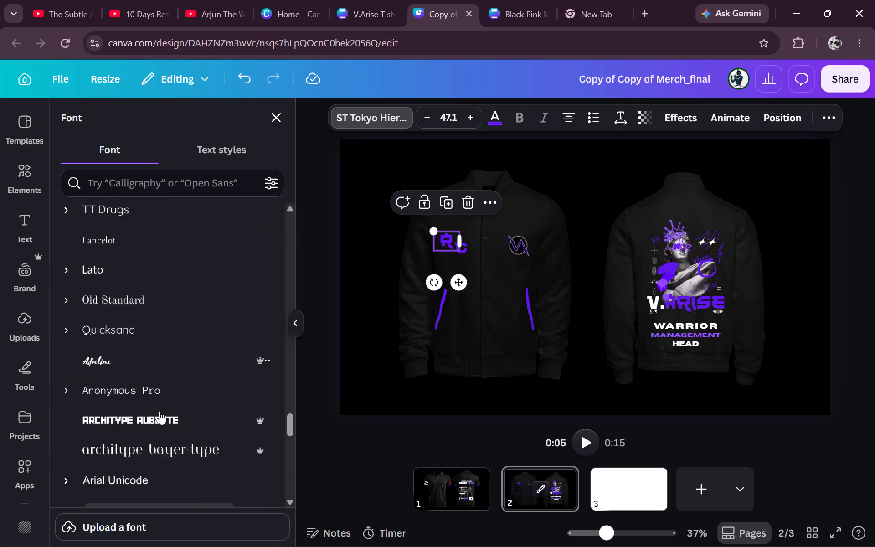
scroll(160, 411, "down", 13)
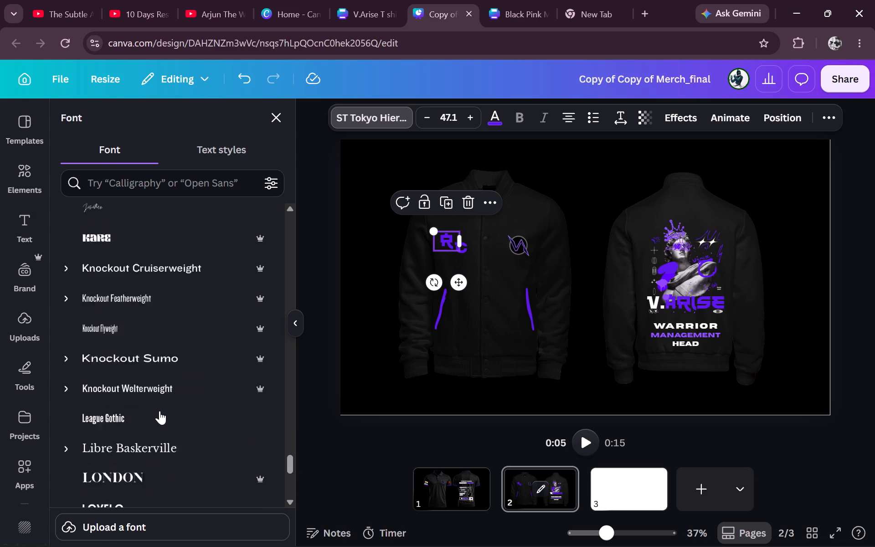
scroll(160, 411, "down", 2)
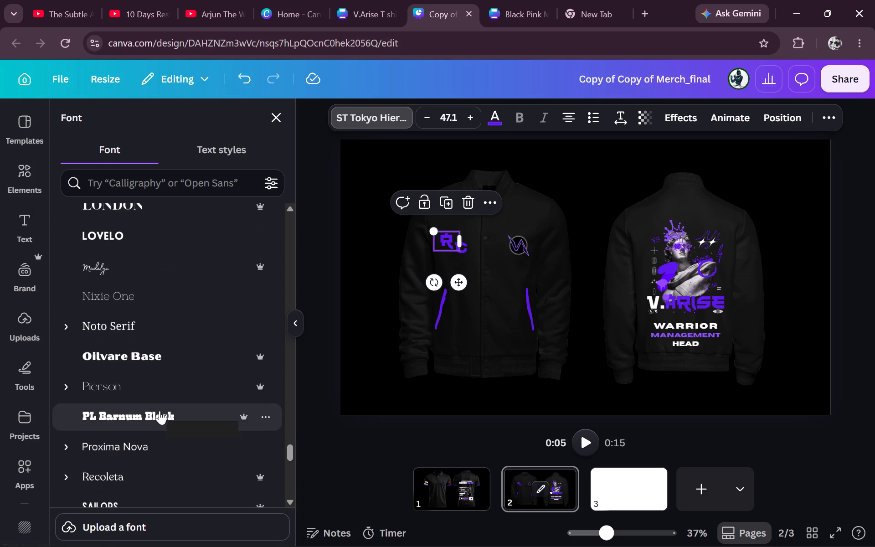
scroll(160, 411, "down", 2)
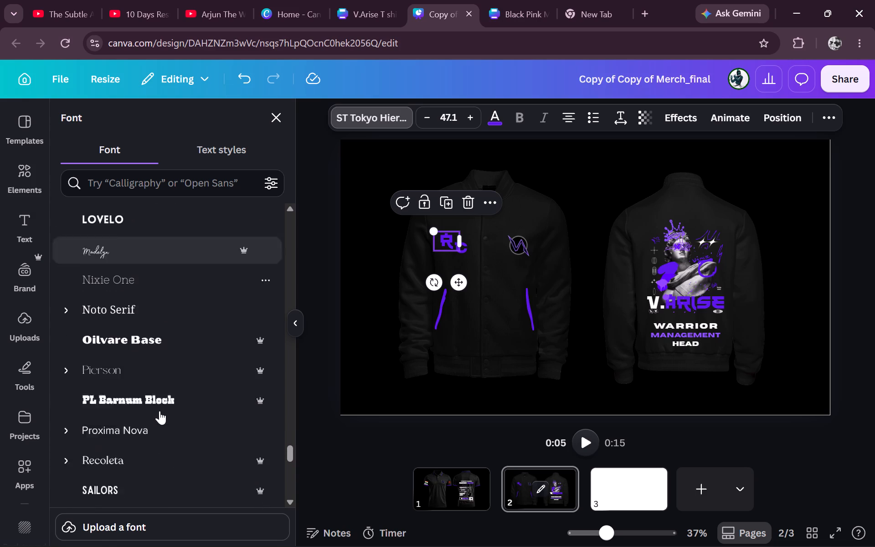
scroll(160, 411, "down", 4)
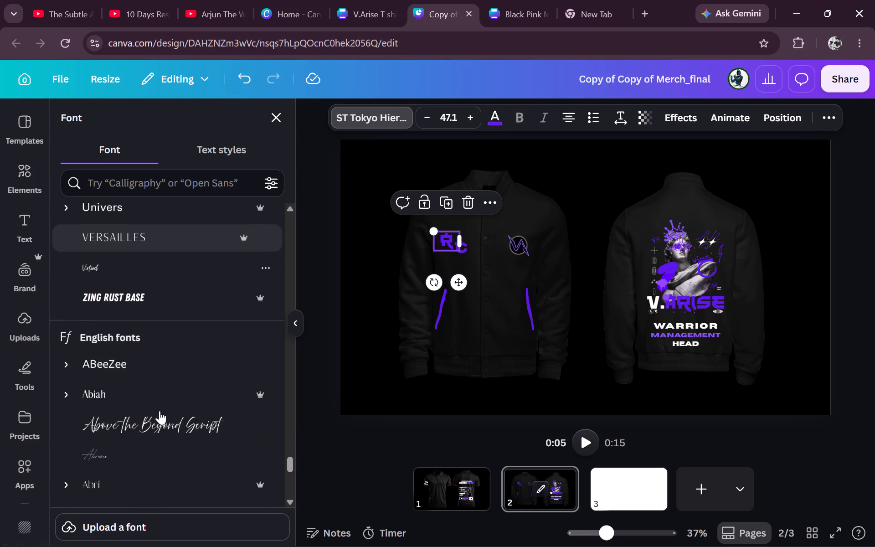
scroll(160, 411, "down", 5)
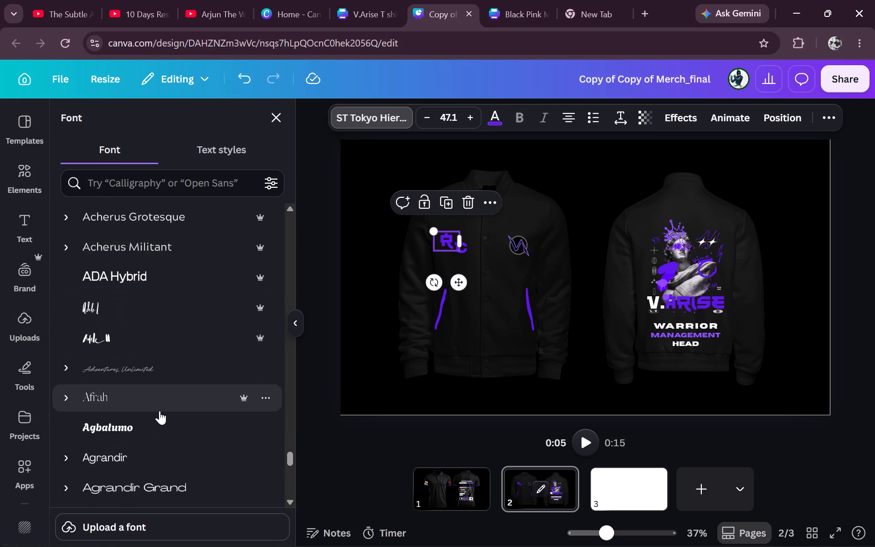
scroll(160, 411, "down", 3)
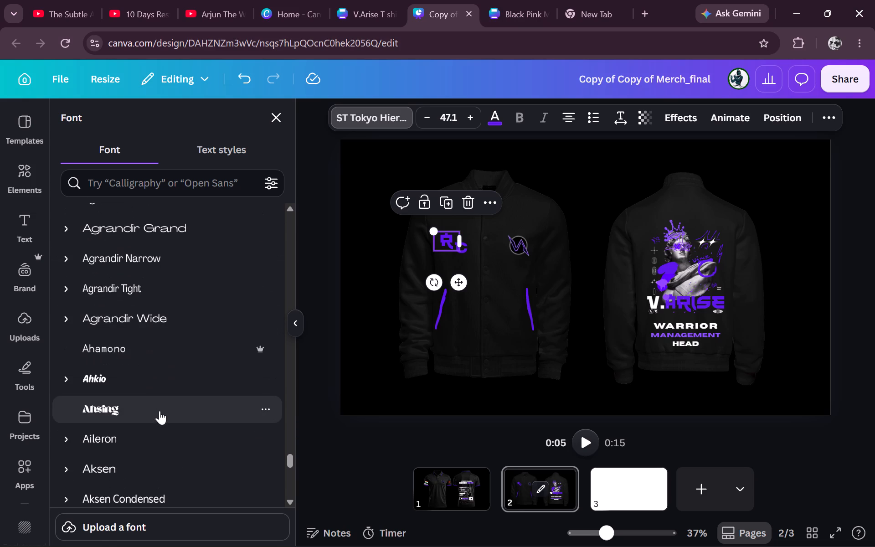
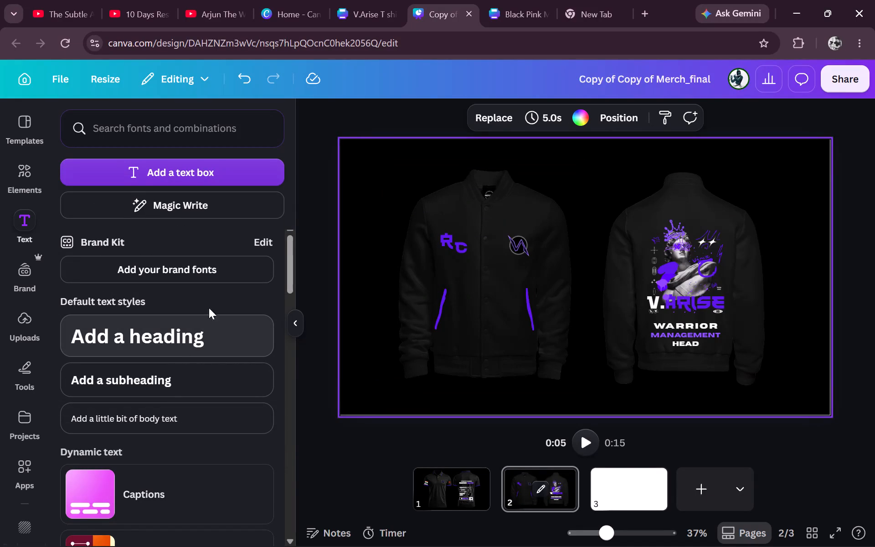
Change the font of the R on the front jacket to Archivo Black.
left_click(443, 241)
left_click(339, 116)
scroll(108, 451, "down", 1)
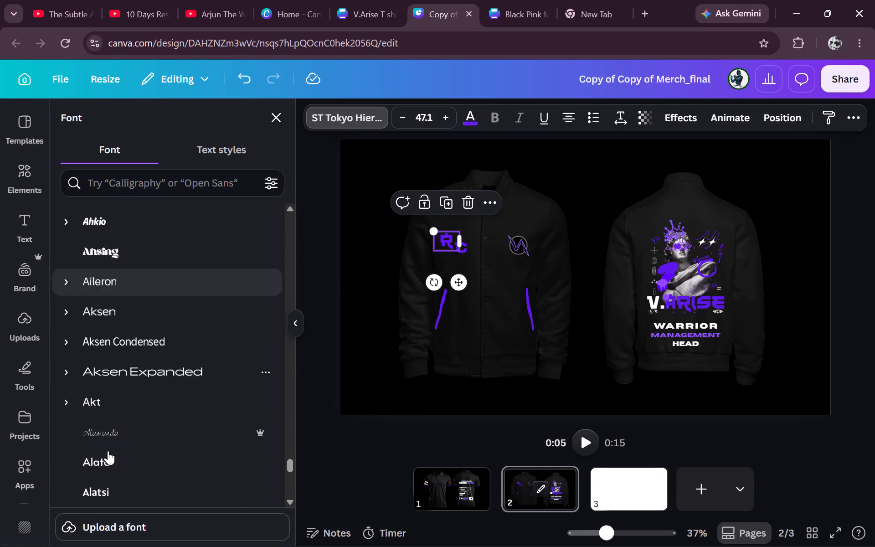
scroll(108, 451, "down", 3)
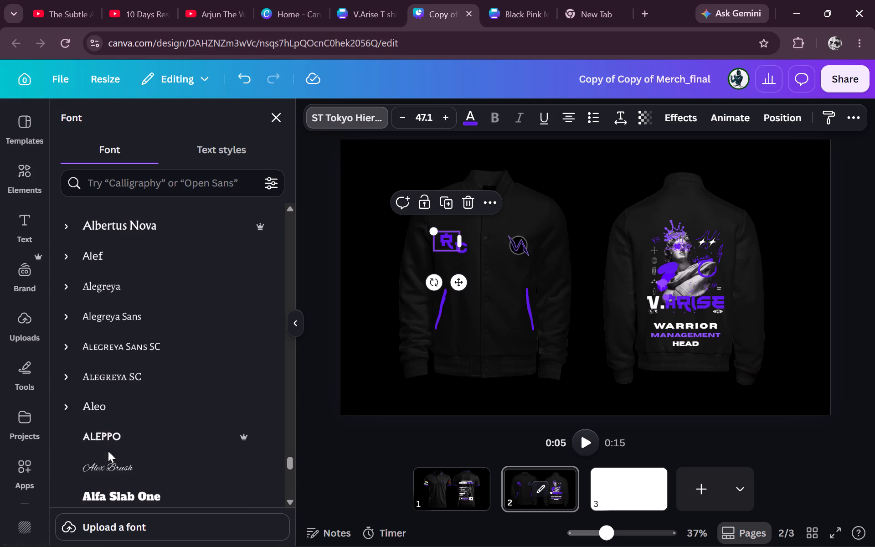
scroll(108, 451, "down", 5)
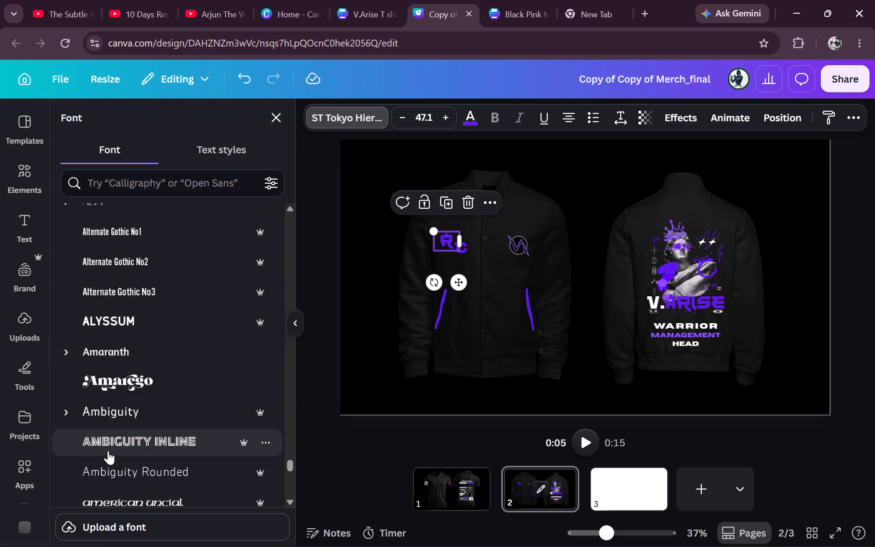
scroll(108, 451, "down", 4)
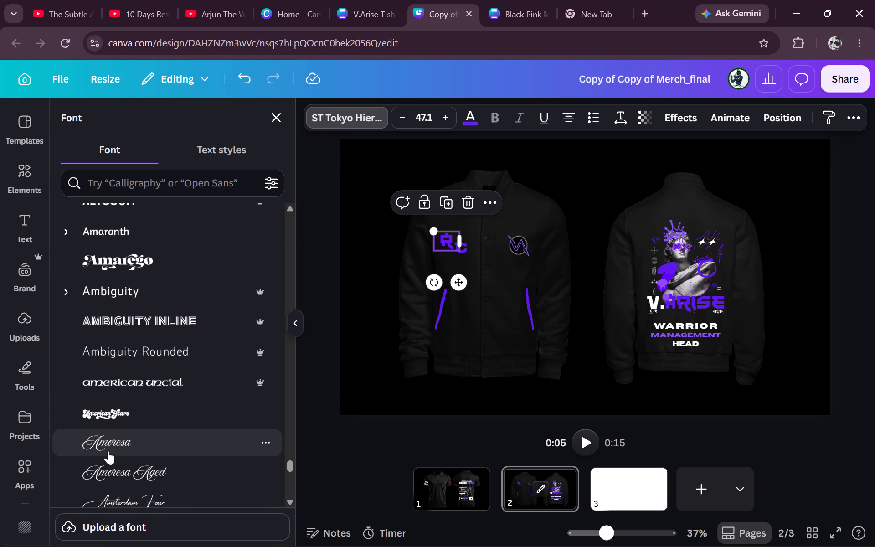
scroll(108, 451, "down", 1)
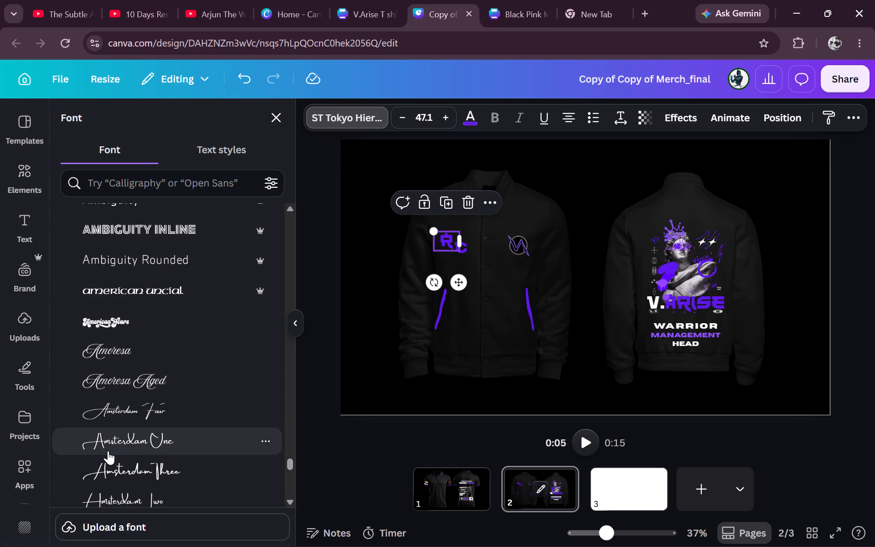
scroll(108, 451, "down", 4)
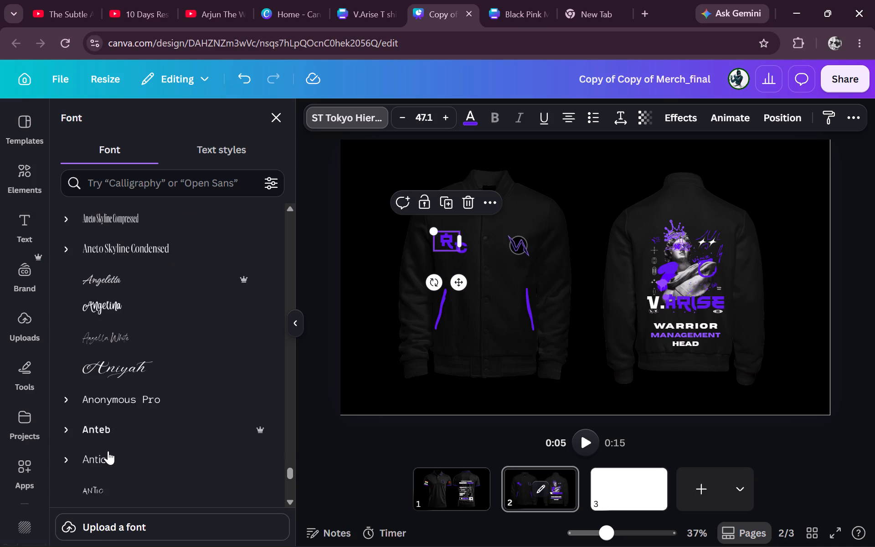
scroll(108, 451, "down", 3)
scroll(144, 335, "down", 1)
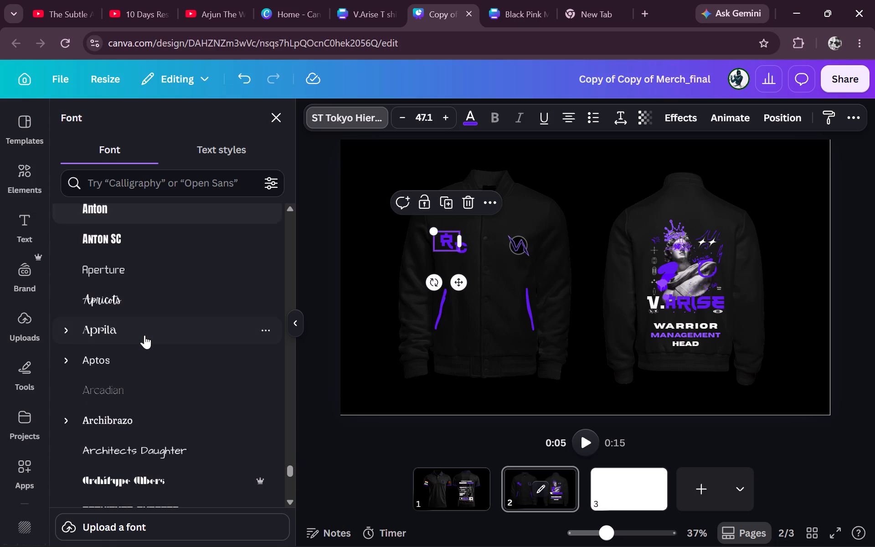
scroll(144, 335, "down", 5)
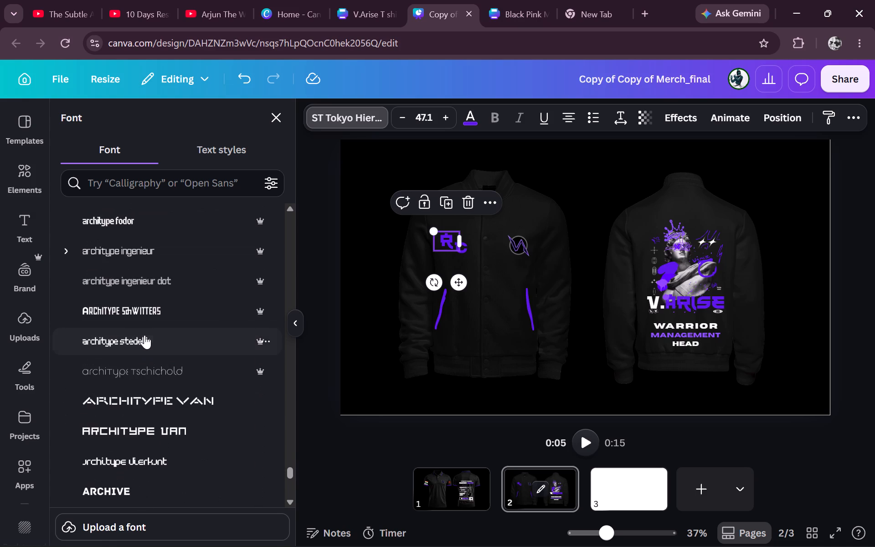
scroll(144, 335, "down", 3)
left_click(144, 295)
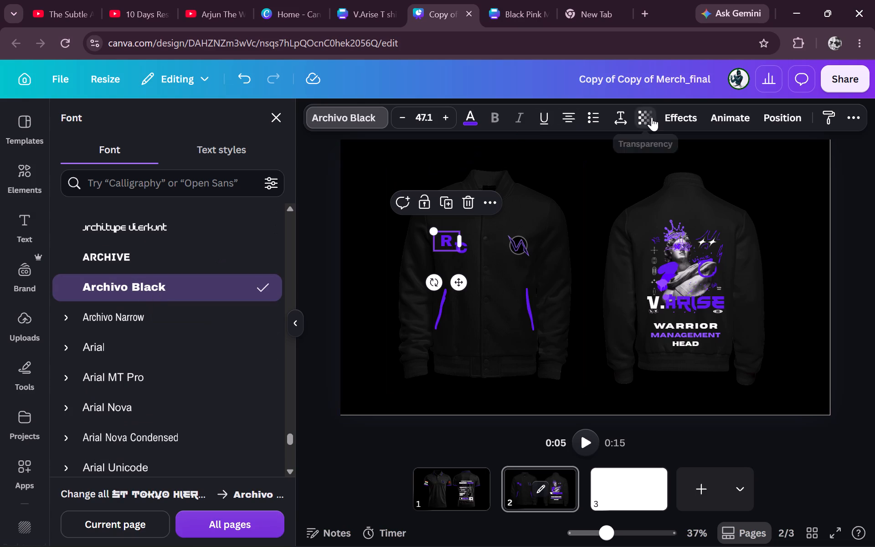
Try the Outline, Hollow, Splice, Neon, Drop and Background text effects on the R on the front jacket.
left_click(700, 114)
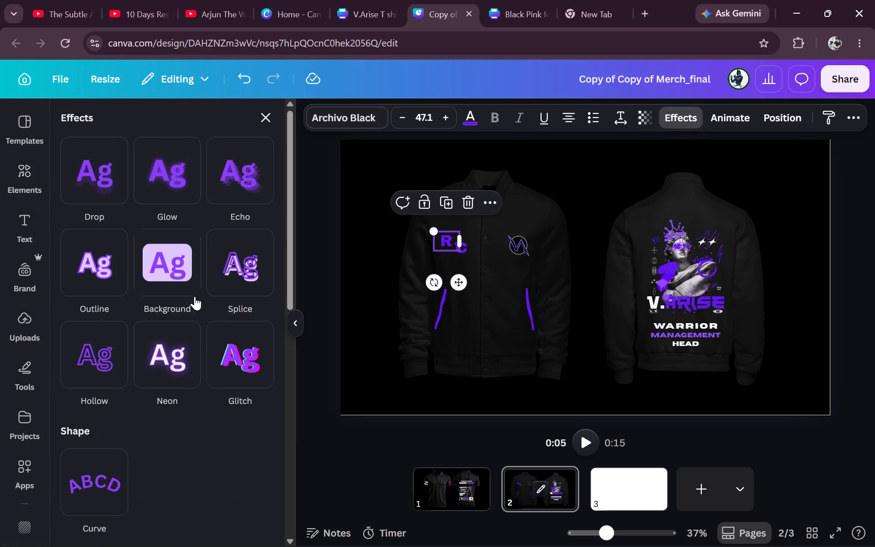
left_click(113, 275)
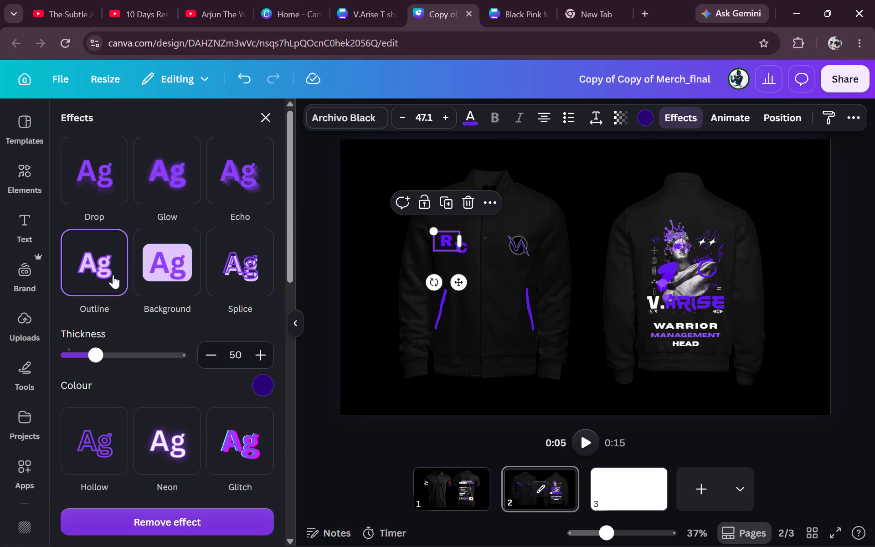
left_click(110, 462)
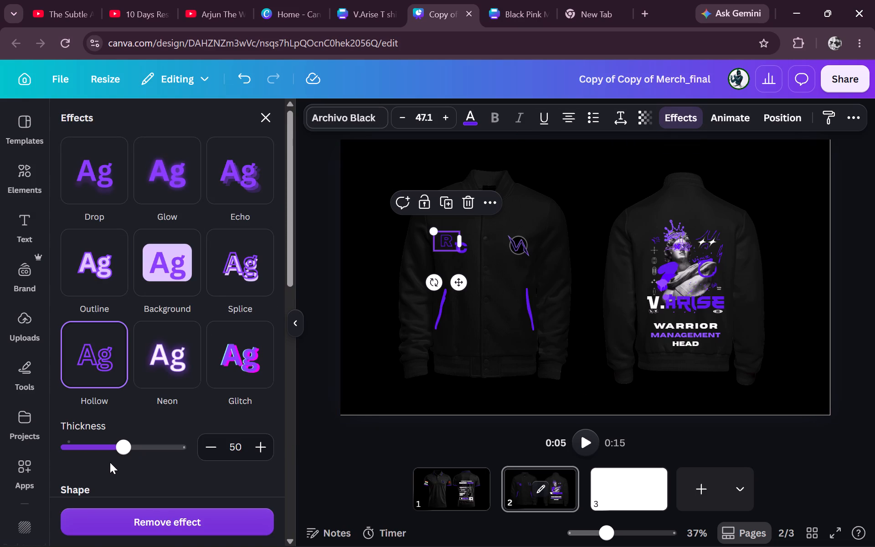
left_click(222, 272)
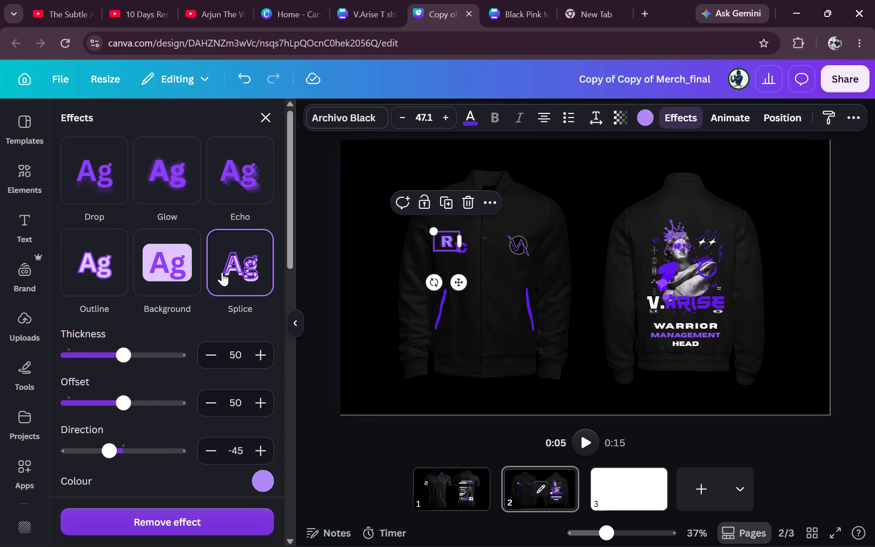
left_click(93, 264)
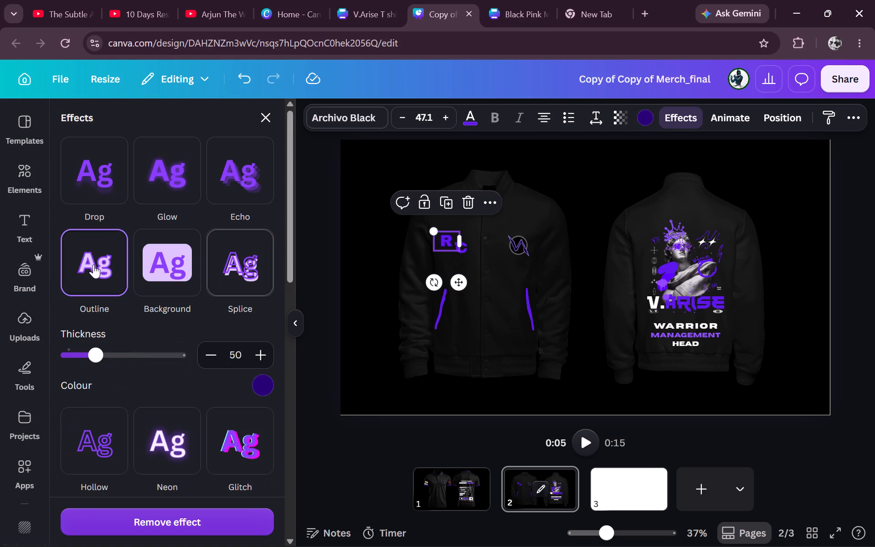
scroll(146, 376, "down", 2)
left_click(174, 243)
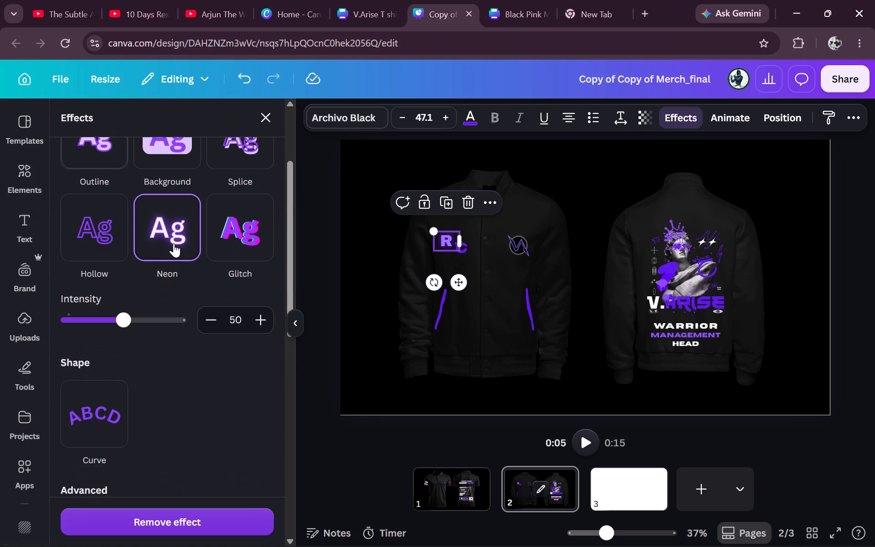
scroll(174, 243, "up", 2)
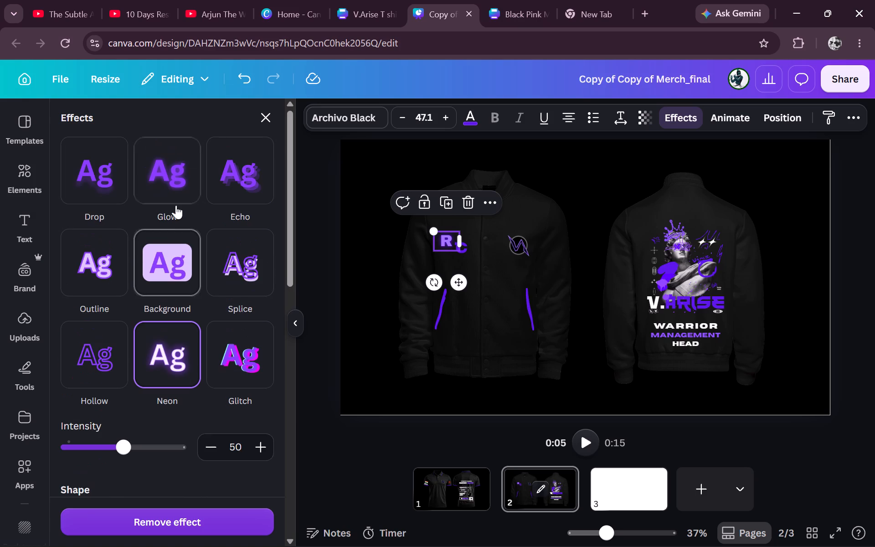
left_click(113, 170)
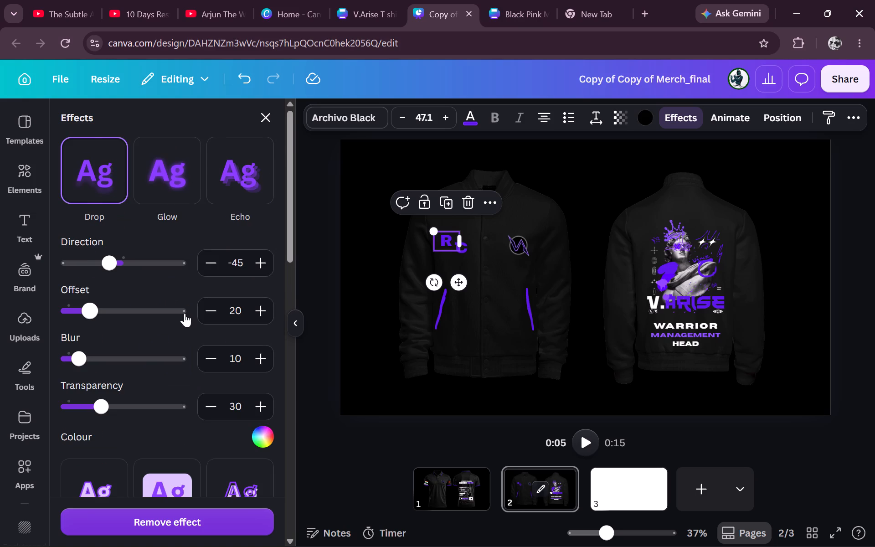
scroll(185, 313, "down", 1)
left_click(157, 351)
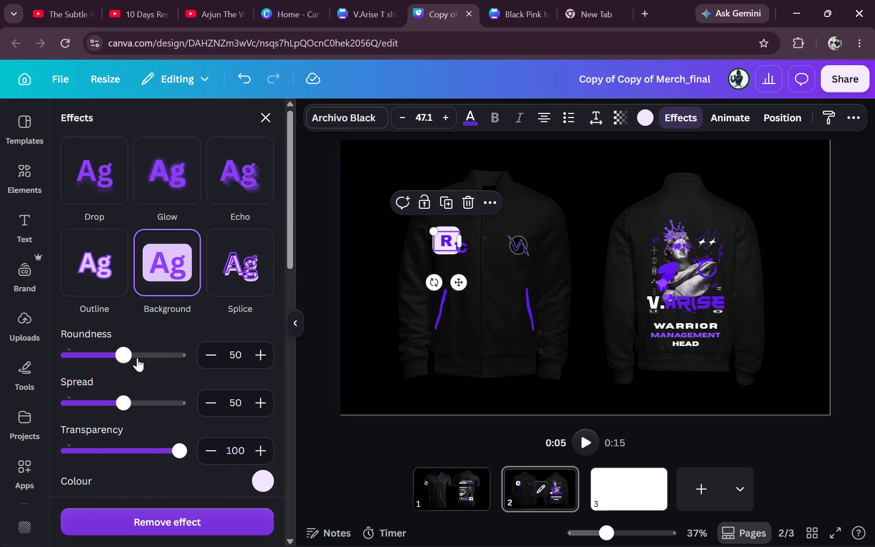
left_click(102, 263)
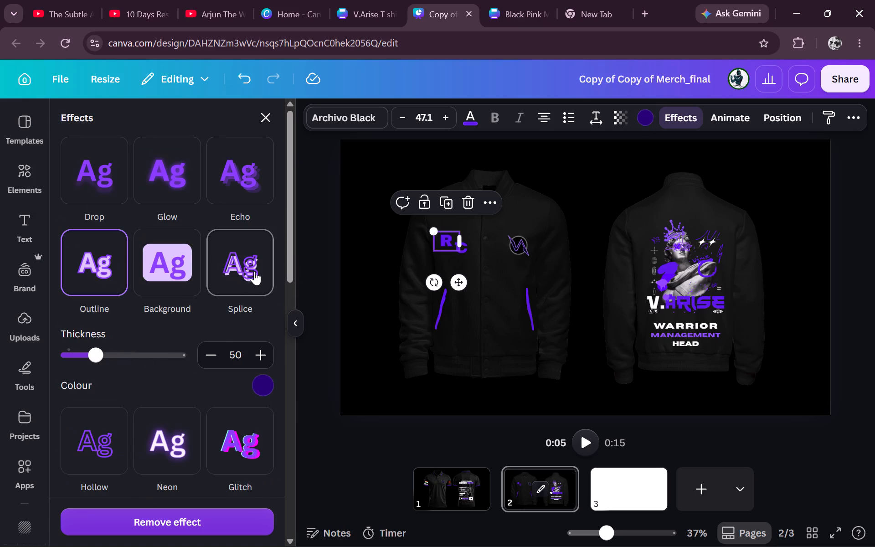
Apply the Splice effect to the R with thickness 100 and offset 43.
left_click(254, 271)
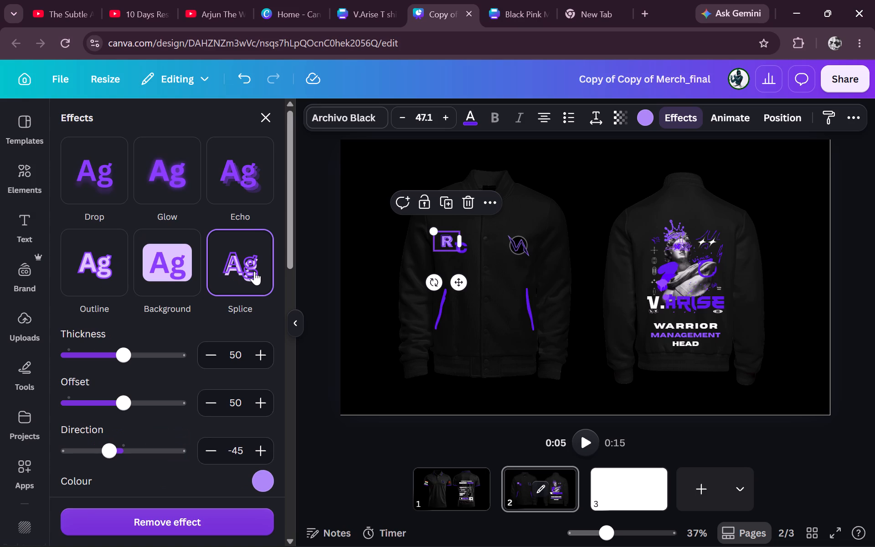
left_click_drag(128, 351, 114, 354)
left_click_drag(114, 354, 206, 356)
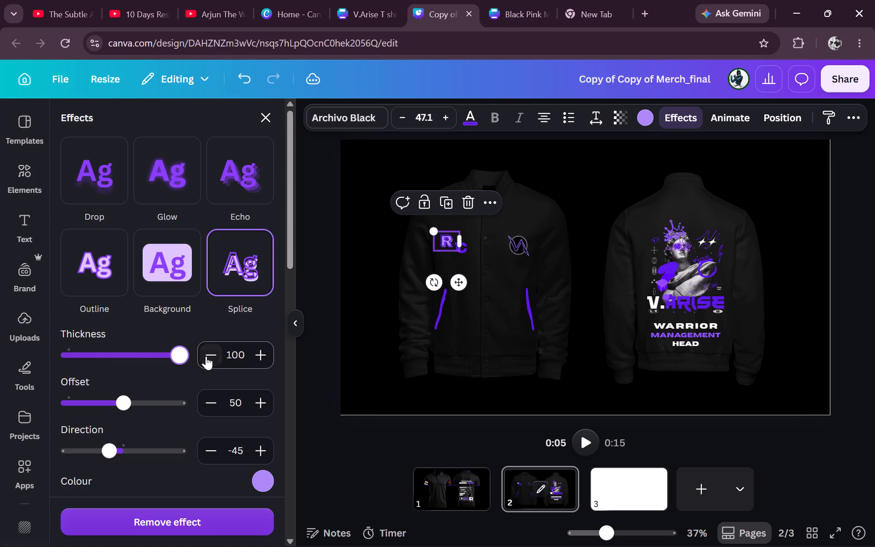
left_click_drag(127, 403, 214, 398)
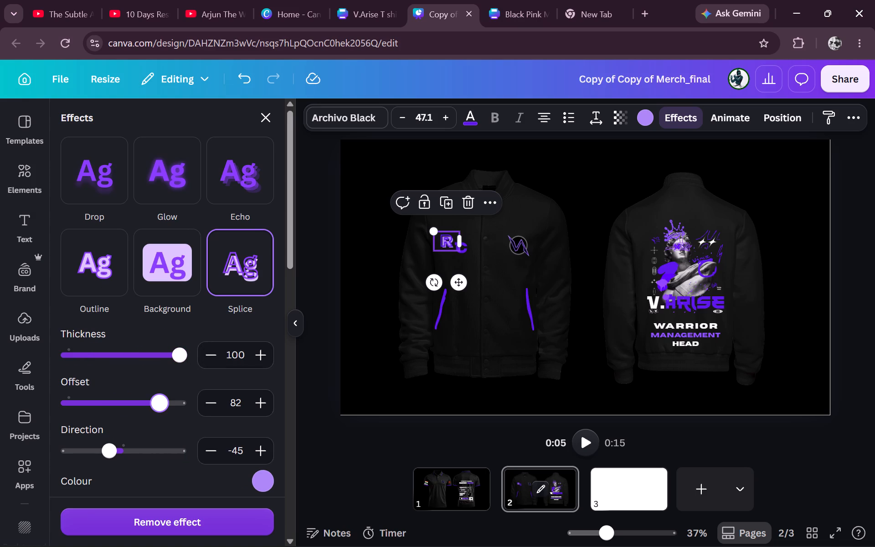
left_click_drag(214, 398, 105, 400)
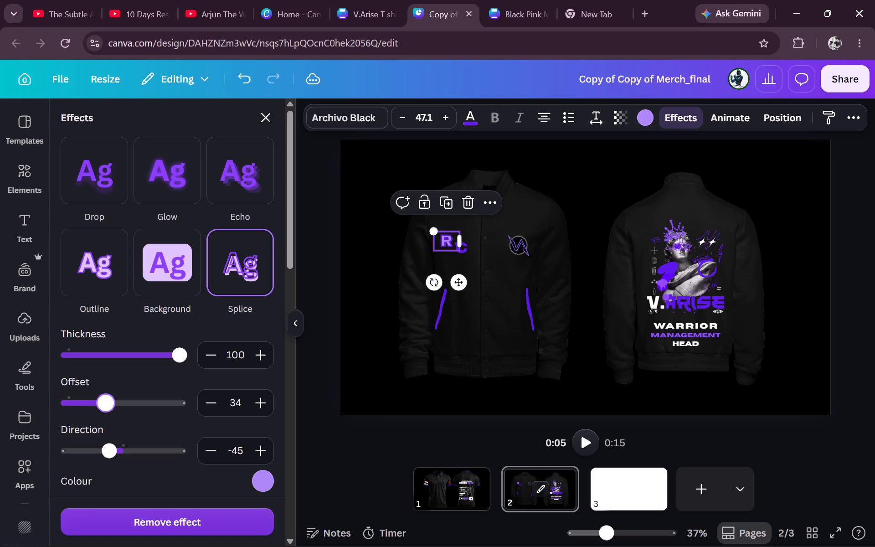
left_click_drag(105, 400, 116, 400)
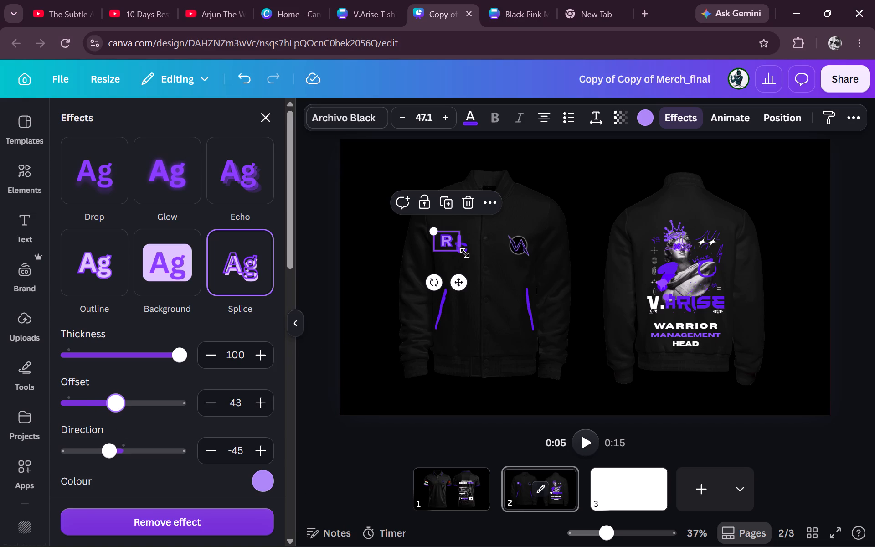
Set the C on the front jacket in Archivo Black and retype it as a capital C.
left_click(470, 251)
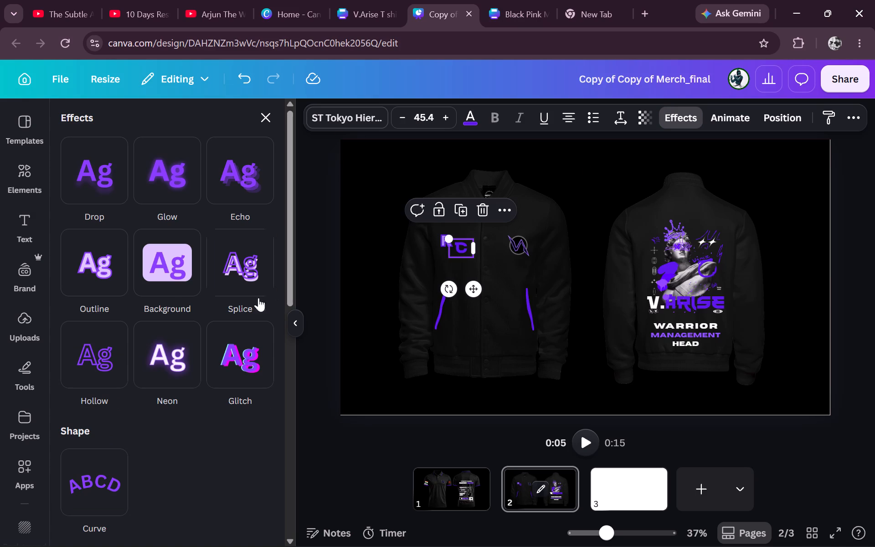
double_click(464, 243)
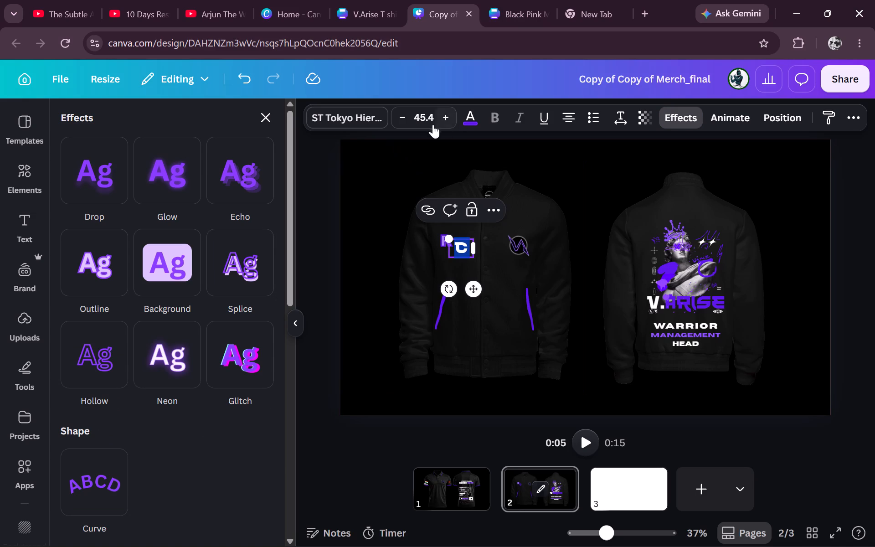
key("c")
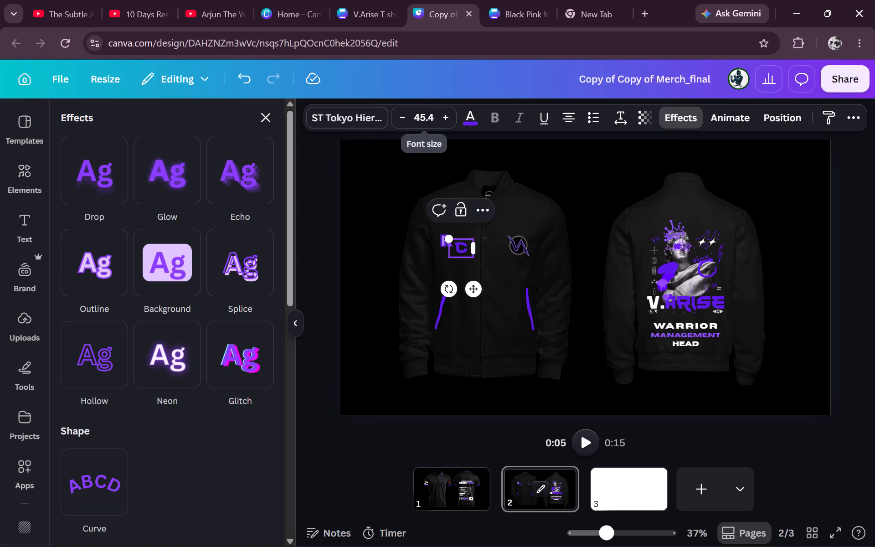
left_click(346, 127)
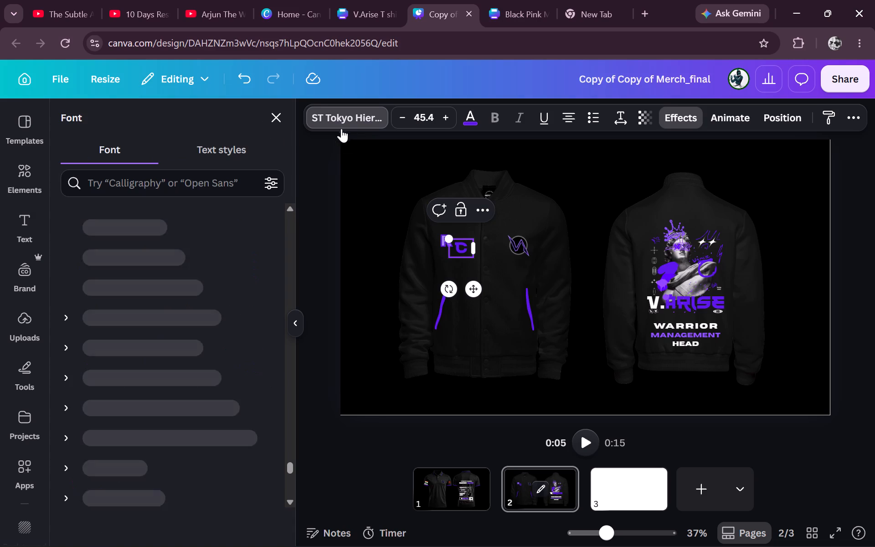
left_click(192, 289)
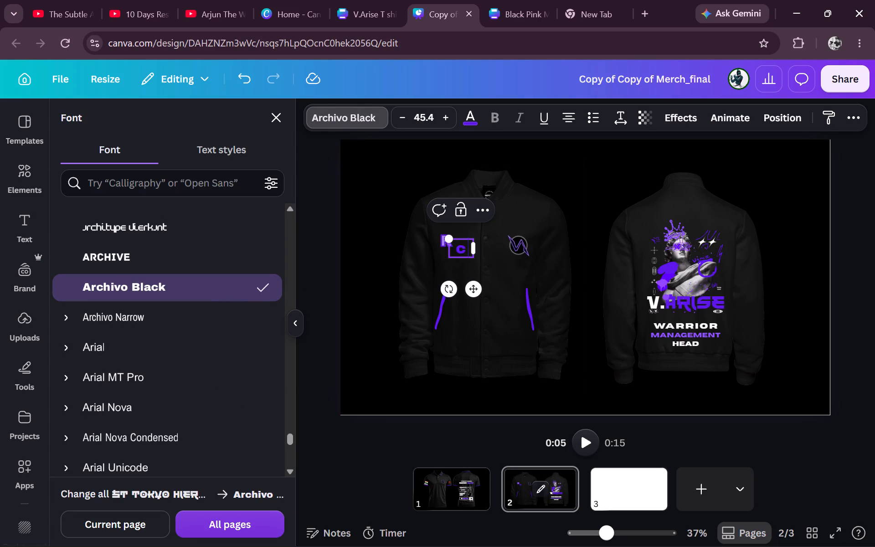
key("BackSpace")
key("shift+c")
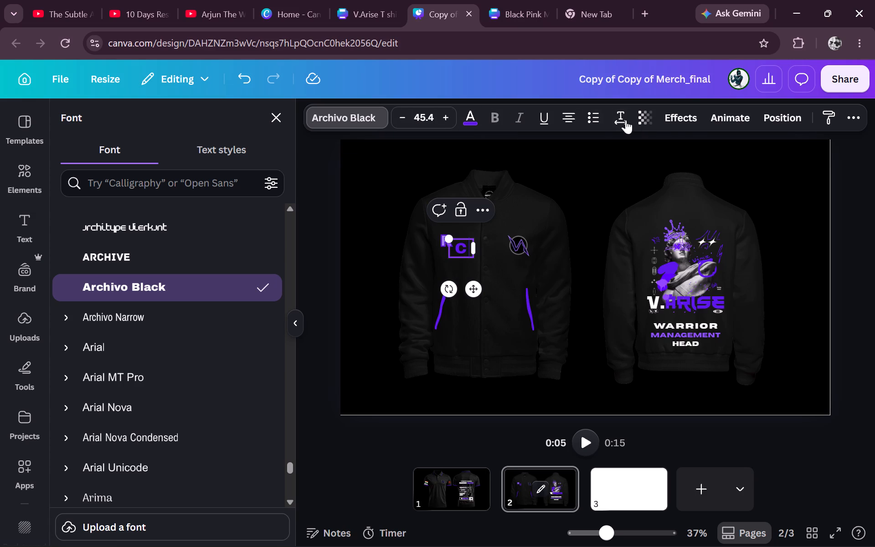
Apply the Splice effect to the C on the front jacket with thickness 100 and offset 23.
left_click(688, 119)
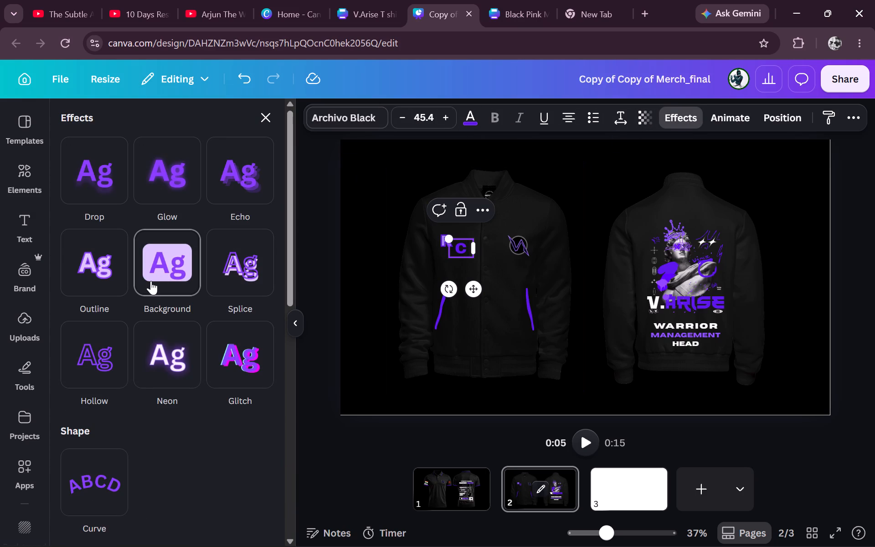
left_click(99, 275)
left_click(233, 273)
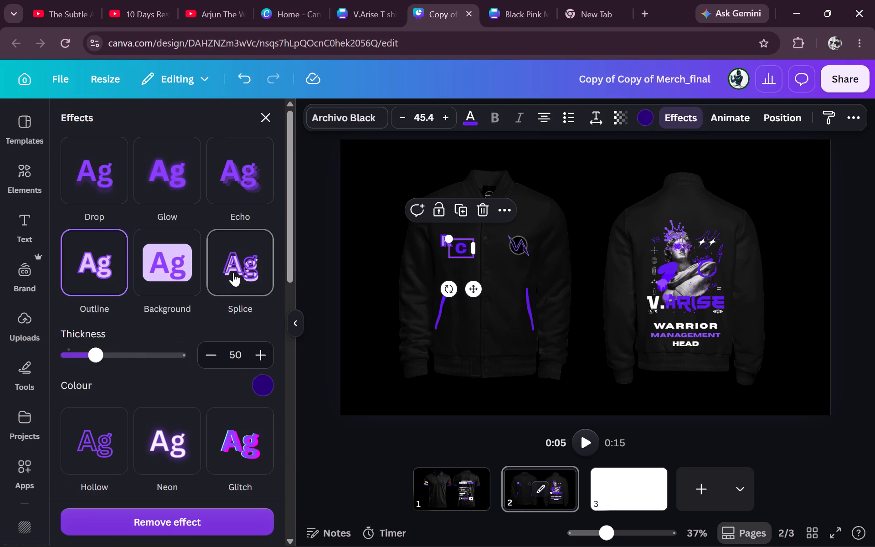
left_click_drag(118, 404, 93, 404)
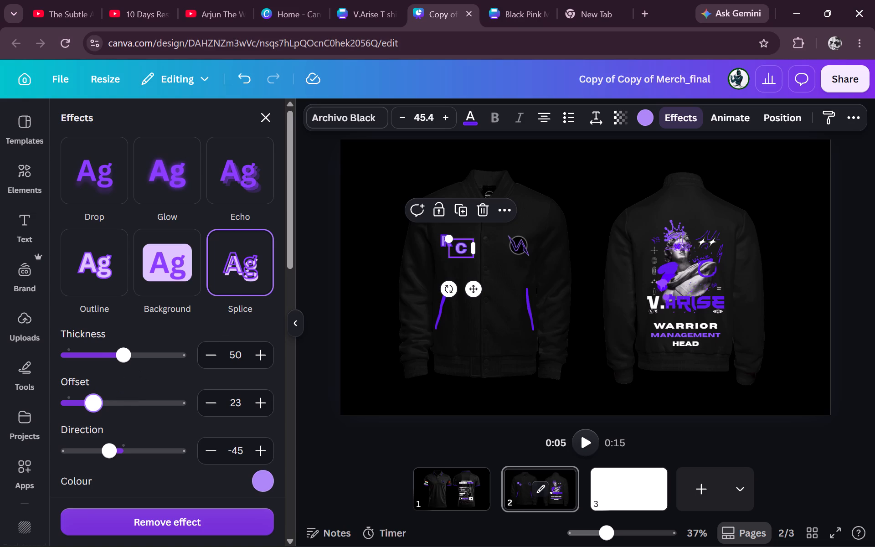
left_click_drag(128, 360, 215, 355)
left_click(372, 423)
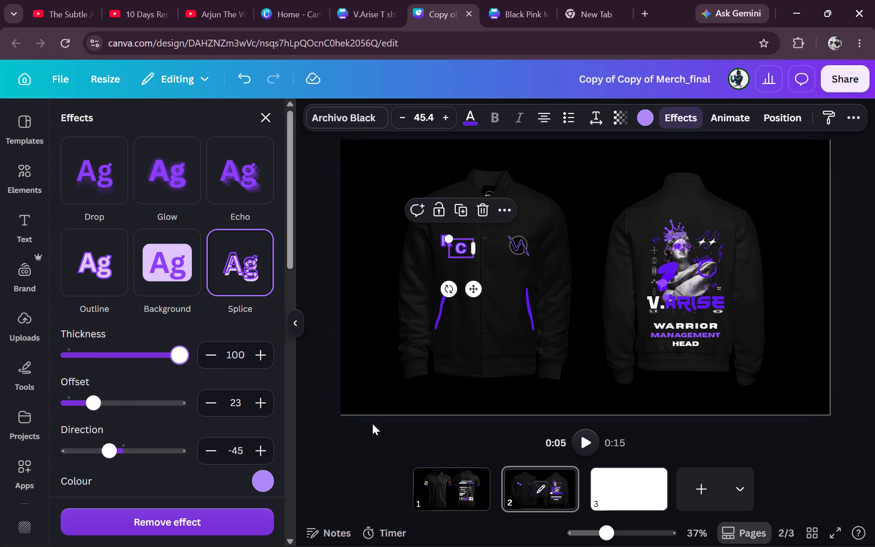
left_click(372, 423)
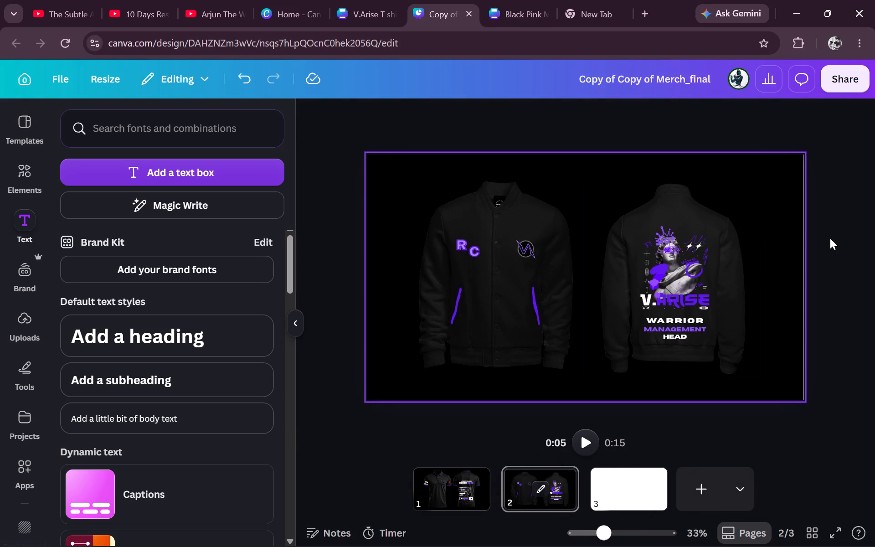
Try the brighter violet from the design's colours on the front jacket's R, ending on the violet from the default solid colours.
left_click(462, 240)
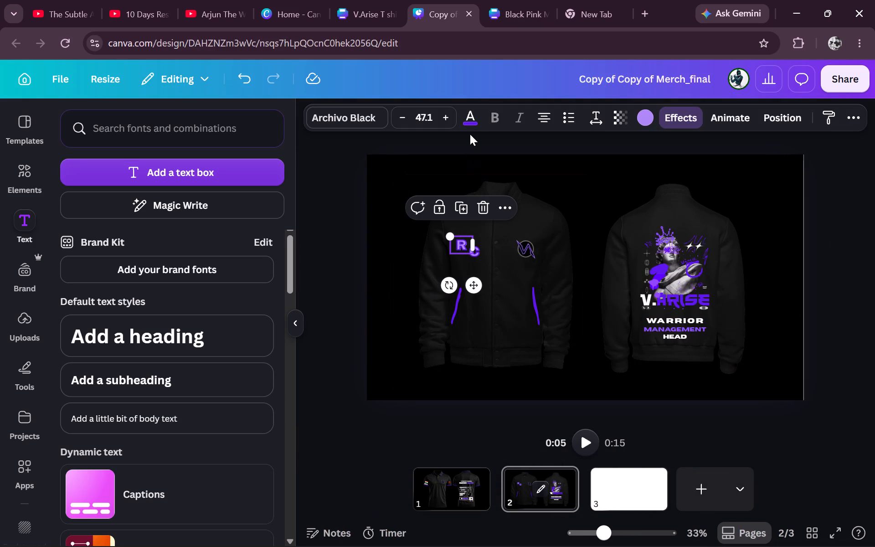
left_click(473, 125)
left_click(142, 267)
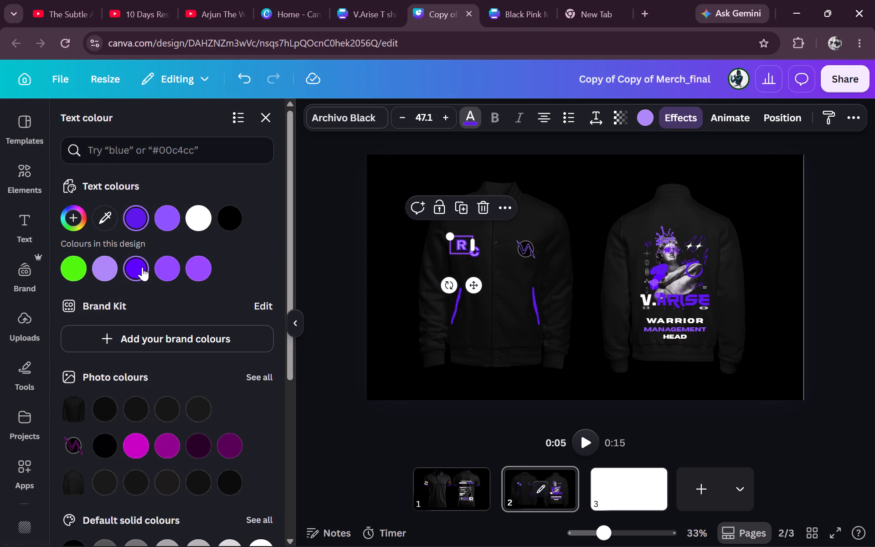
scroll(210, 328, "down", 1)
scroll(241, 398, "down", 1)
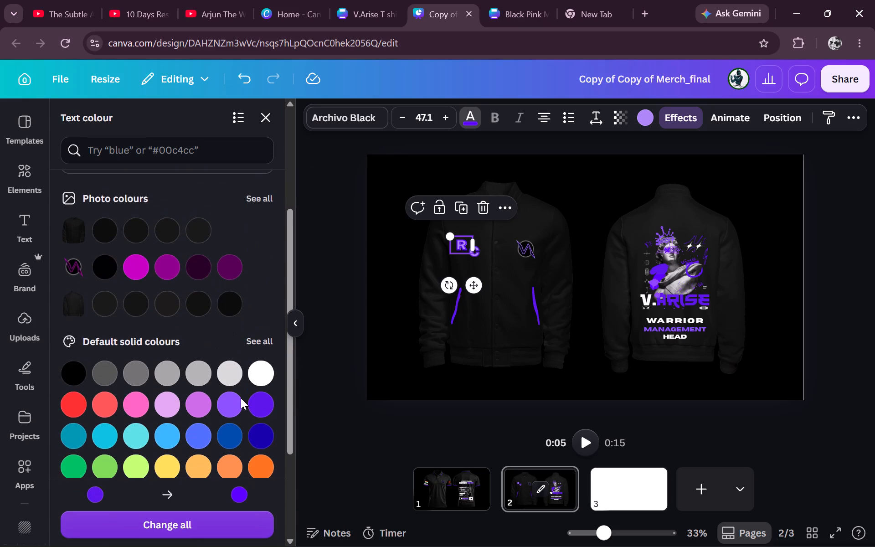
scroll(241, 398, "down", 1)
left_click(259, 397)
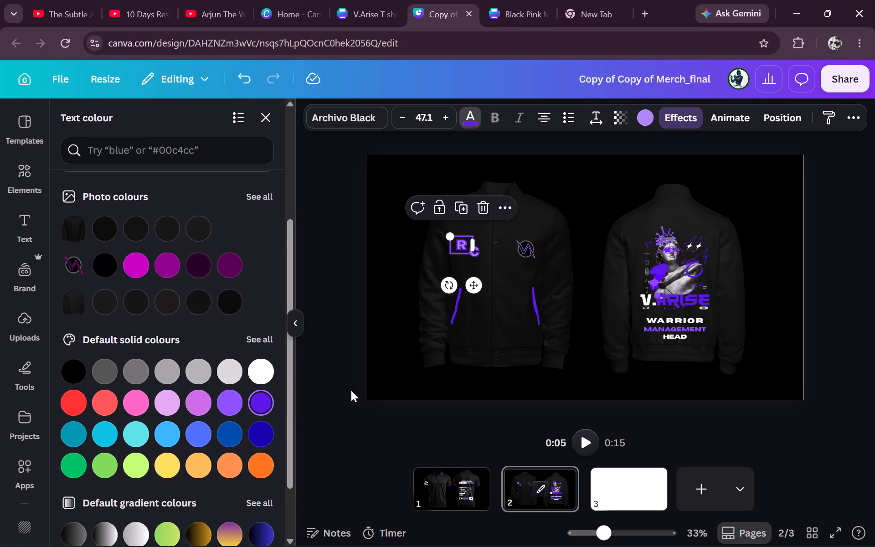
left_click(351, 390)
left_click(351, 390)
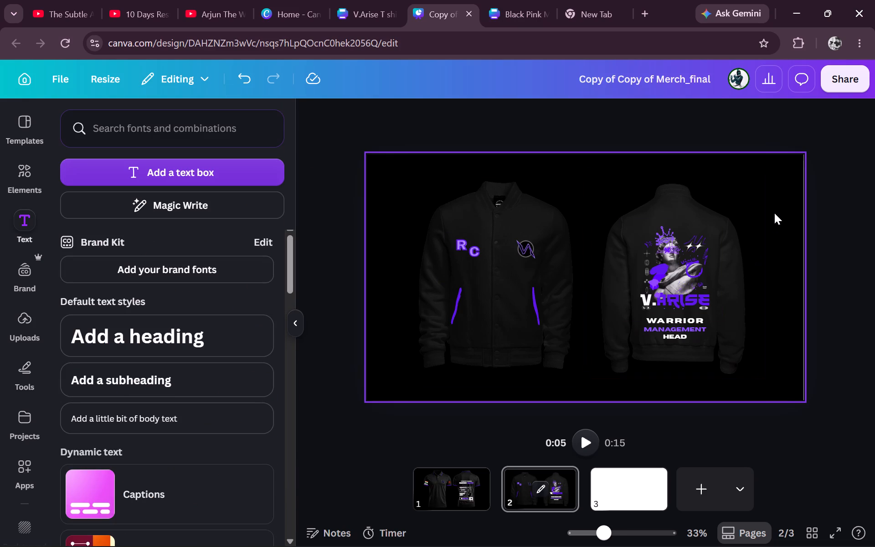
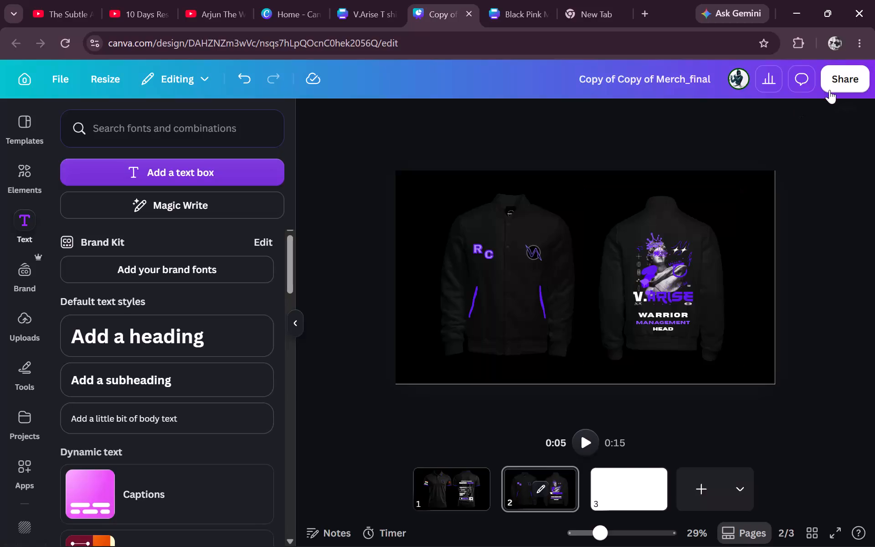
Set the design's sharing access to anyone with the link and copy the share link.
left_click(829, 90)
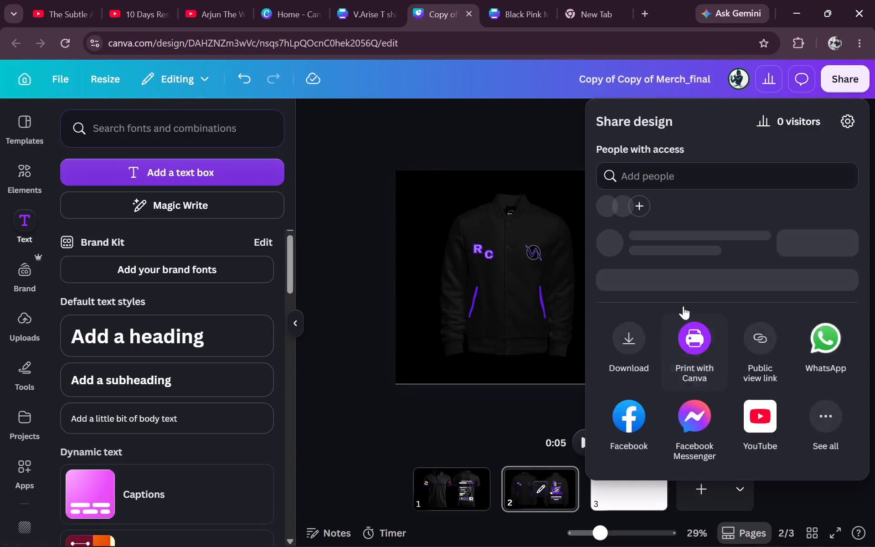
left_click(809, 262)
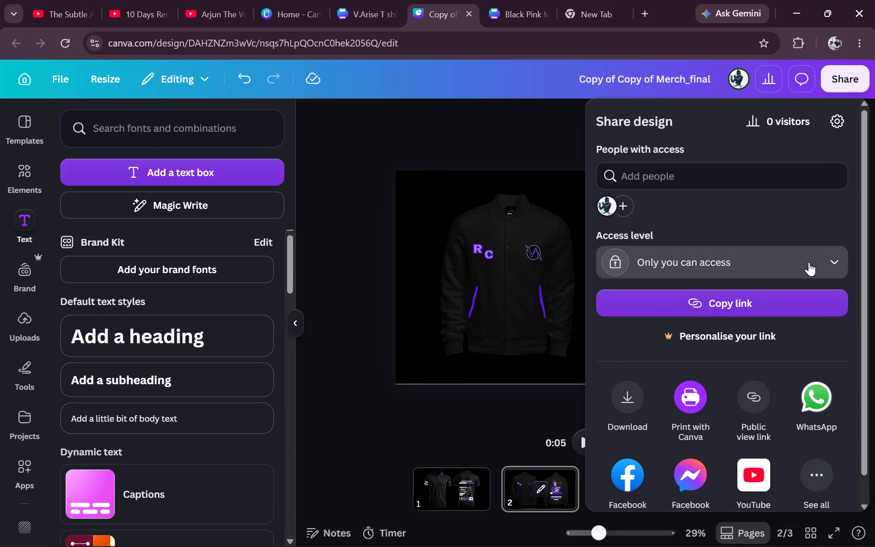
left_click(723, 368)
left_click(781, 300)
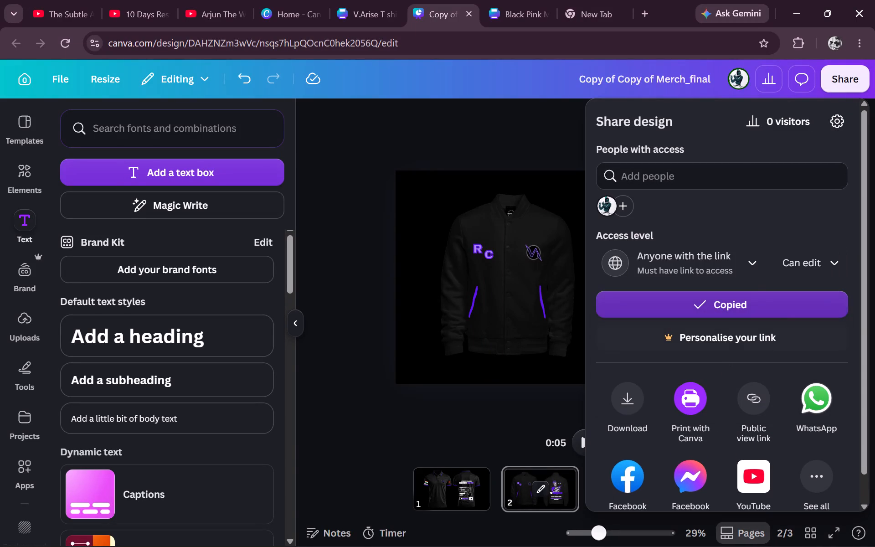